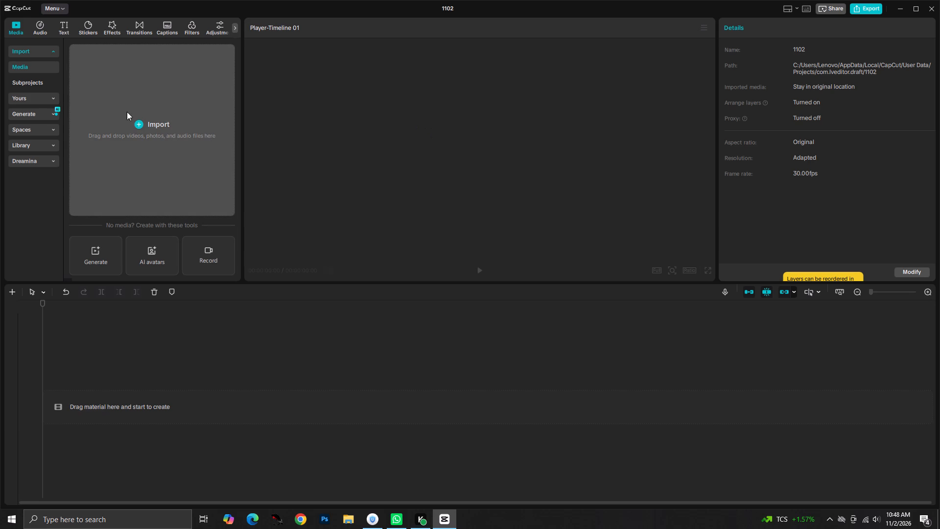
Import the whole "saree" folder from New Volume (D:) on this device into the project's media.
{"action": "left_click", "coordinate": [137, 121]}
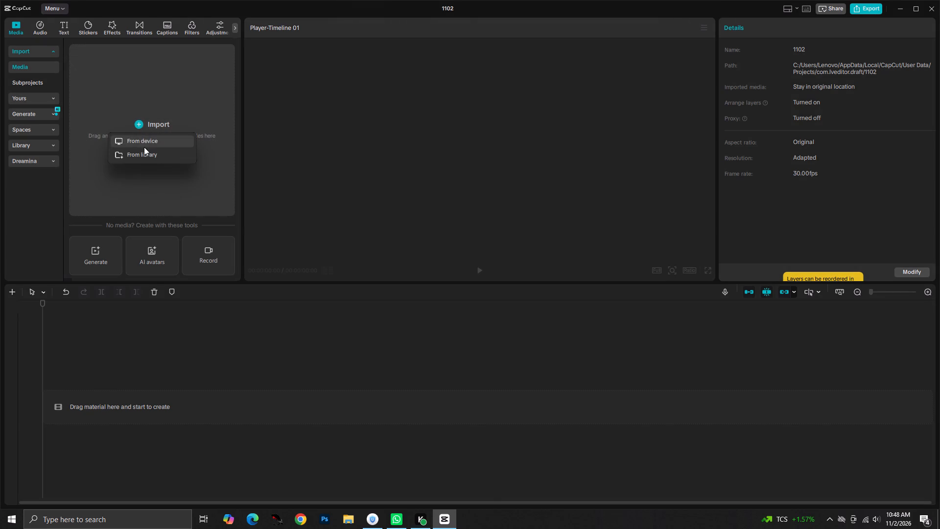
{"action": "left_click", "coordinate": [144, 146]}
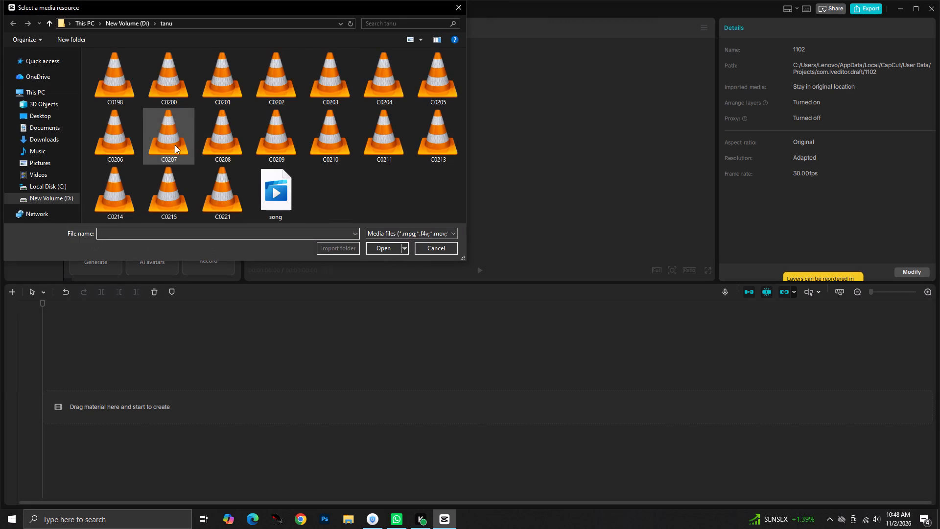
{"action": "left_click", "coordinate": [13, 21]}
{"action": "left_click", "coordinate": [31, 87]}
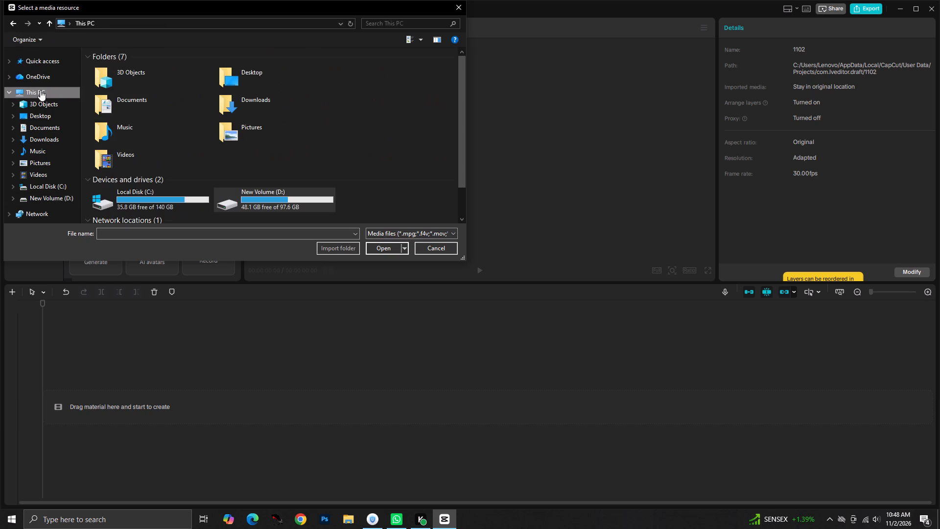
{"action": "double_click", "coordinate": [280, 194]}
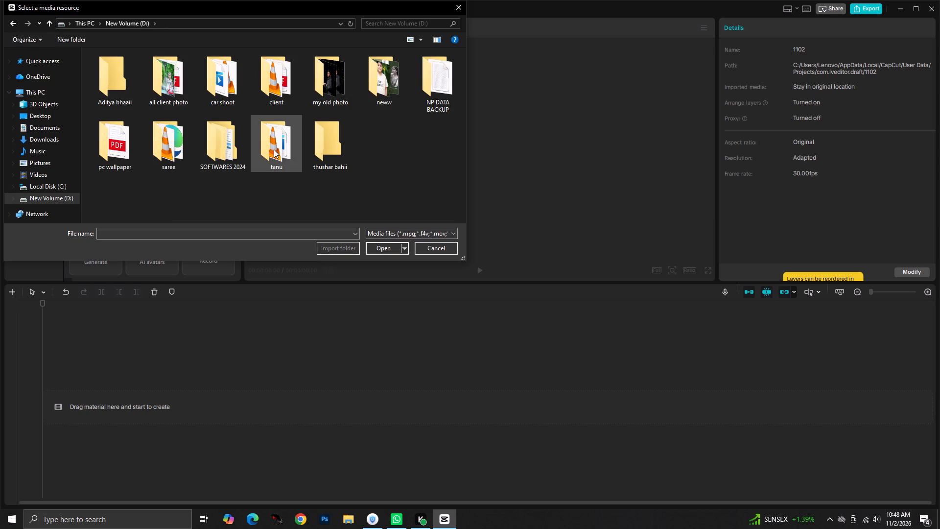
{"action": "left_click", "coordinate": [164, 138]}
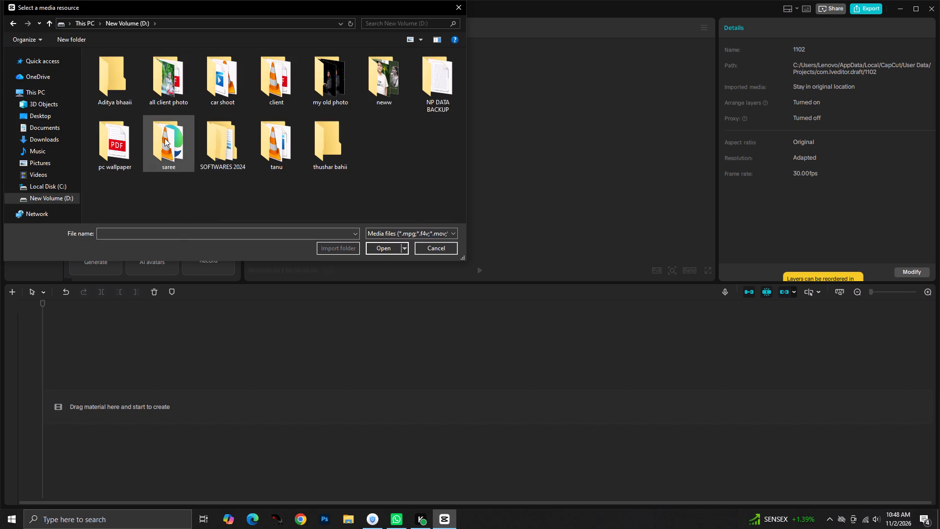
{"action": "left_click", "coordinate": [348, 246]}
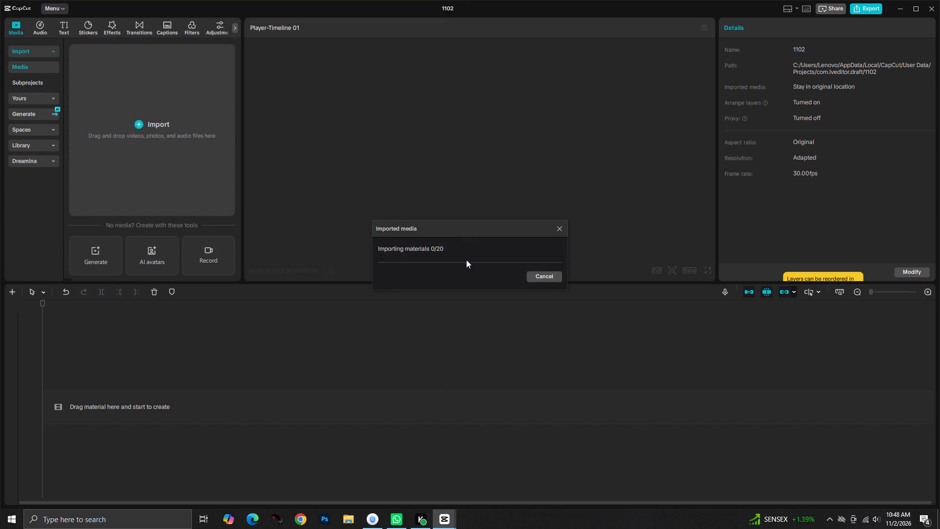
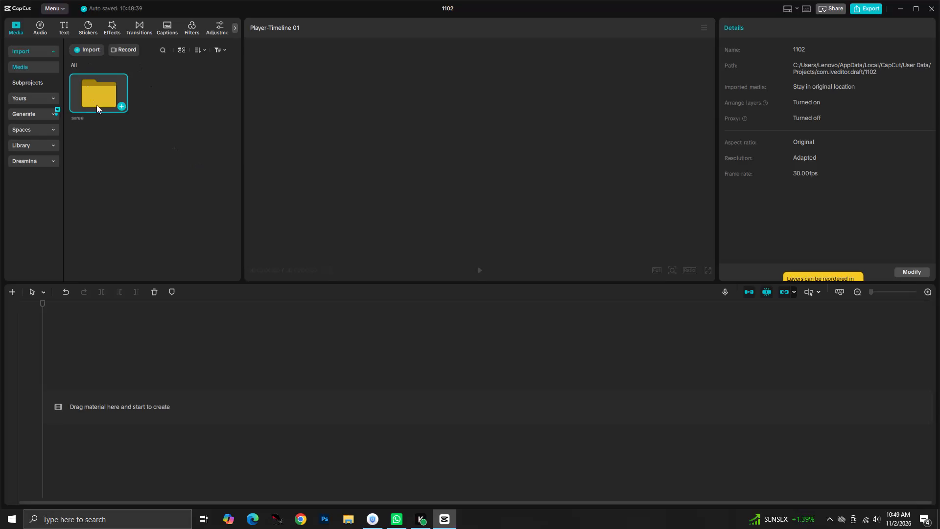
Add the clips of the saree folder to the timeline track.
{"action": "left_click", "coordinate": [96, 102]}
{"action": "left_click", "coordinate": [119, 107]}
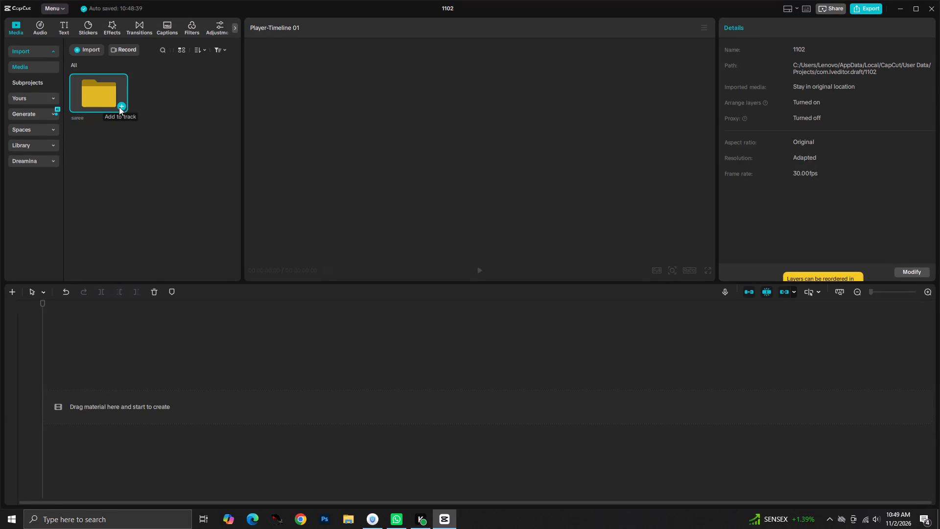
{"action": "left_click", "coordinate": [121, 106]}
Open the saree folder in the project media to show its clips.
{"action": "double_click", "coordinate": [100, 97]}
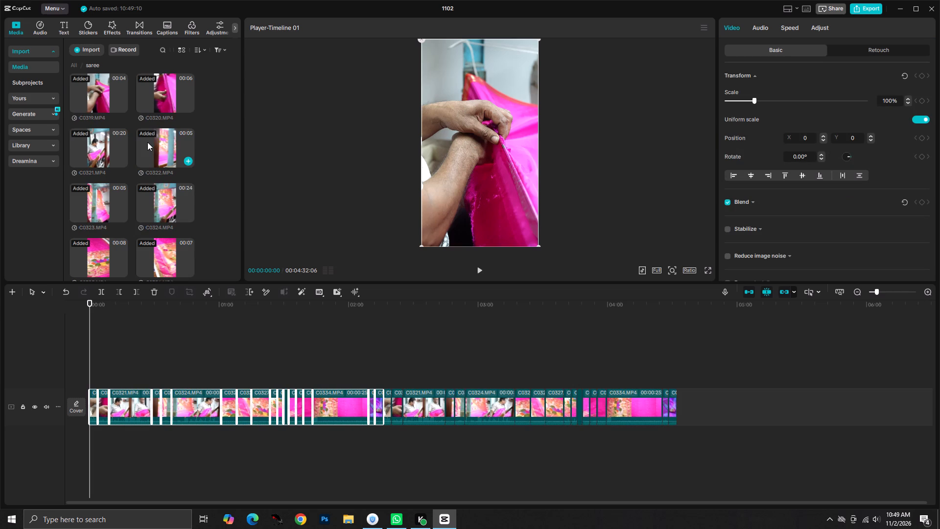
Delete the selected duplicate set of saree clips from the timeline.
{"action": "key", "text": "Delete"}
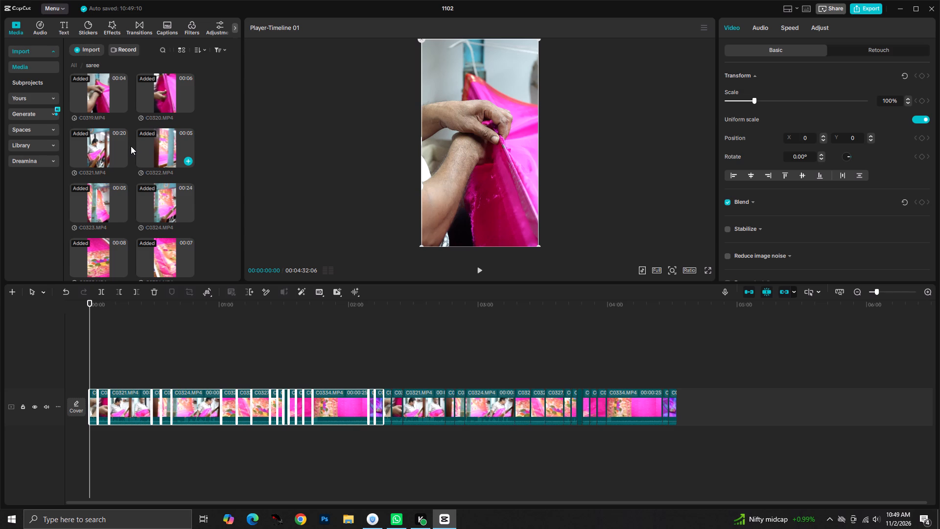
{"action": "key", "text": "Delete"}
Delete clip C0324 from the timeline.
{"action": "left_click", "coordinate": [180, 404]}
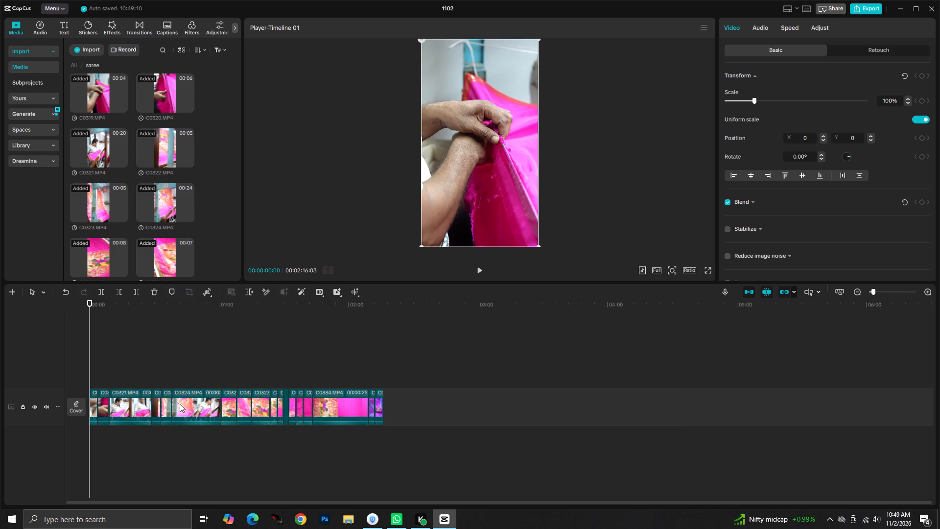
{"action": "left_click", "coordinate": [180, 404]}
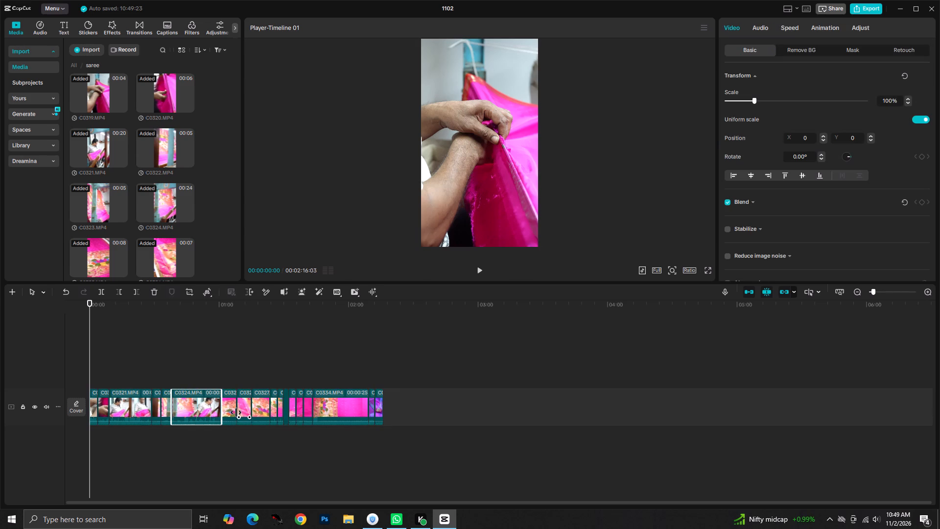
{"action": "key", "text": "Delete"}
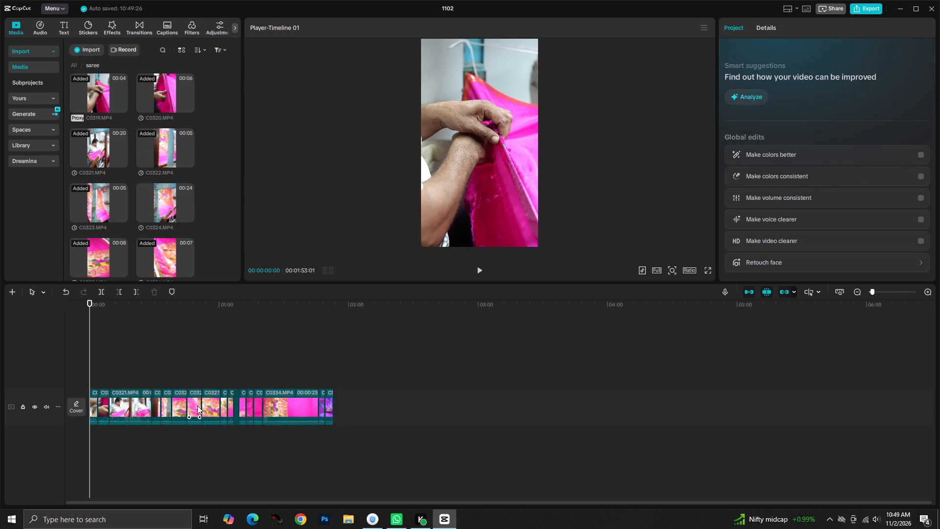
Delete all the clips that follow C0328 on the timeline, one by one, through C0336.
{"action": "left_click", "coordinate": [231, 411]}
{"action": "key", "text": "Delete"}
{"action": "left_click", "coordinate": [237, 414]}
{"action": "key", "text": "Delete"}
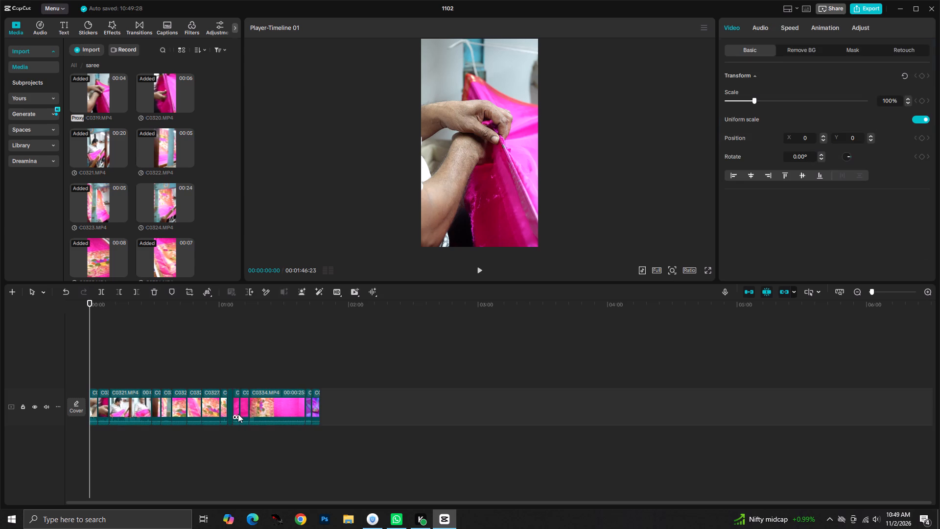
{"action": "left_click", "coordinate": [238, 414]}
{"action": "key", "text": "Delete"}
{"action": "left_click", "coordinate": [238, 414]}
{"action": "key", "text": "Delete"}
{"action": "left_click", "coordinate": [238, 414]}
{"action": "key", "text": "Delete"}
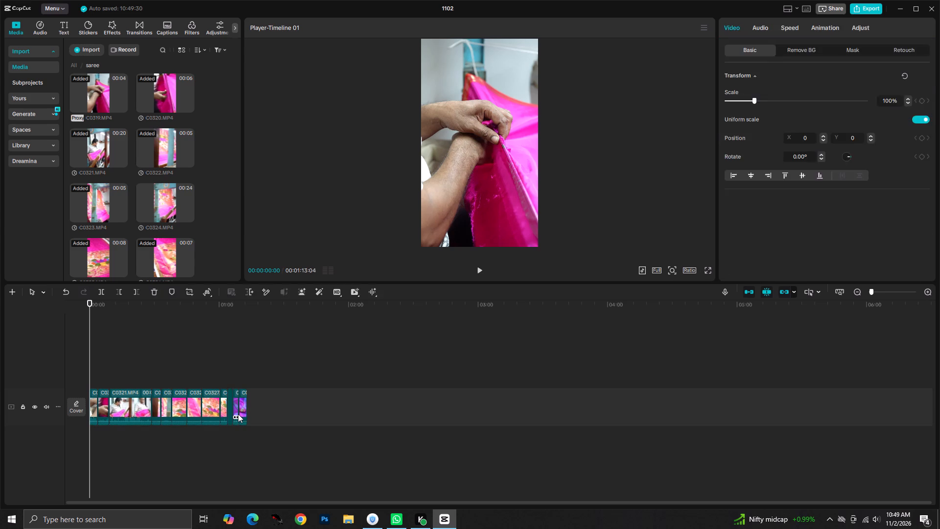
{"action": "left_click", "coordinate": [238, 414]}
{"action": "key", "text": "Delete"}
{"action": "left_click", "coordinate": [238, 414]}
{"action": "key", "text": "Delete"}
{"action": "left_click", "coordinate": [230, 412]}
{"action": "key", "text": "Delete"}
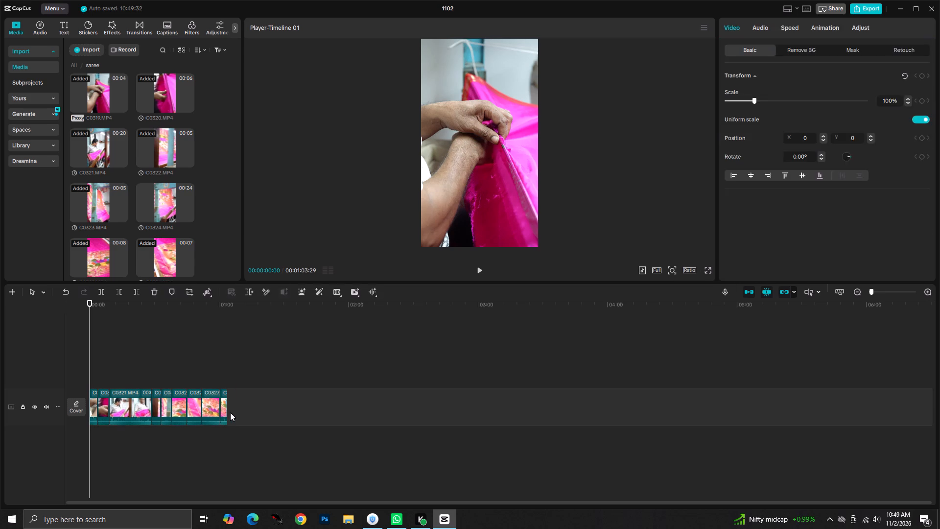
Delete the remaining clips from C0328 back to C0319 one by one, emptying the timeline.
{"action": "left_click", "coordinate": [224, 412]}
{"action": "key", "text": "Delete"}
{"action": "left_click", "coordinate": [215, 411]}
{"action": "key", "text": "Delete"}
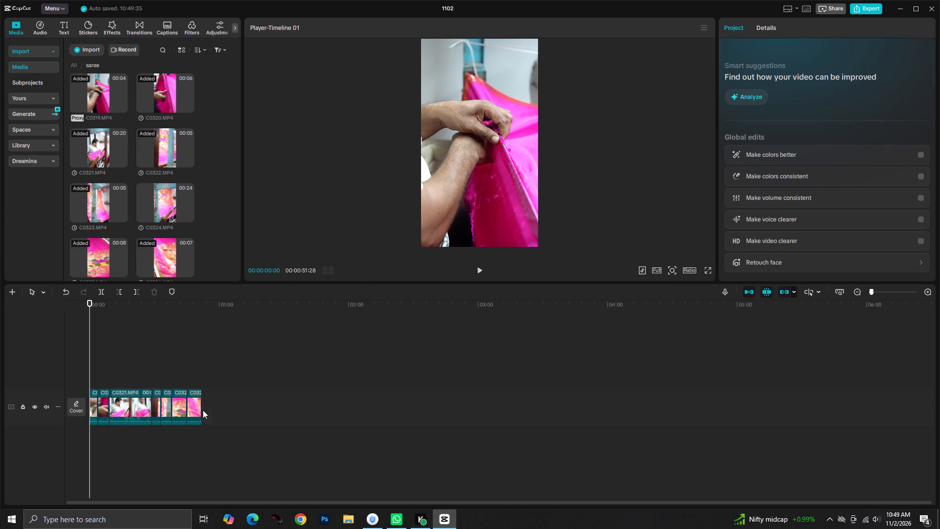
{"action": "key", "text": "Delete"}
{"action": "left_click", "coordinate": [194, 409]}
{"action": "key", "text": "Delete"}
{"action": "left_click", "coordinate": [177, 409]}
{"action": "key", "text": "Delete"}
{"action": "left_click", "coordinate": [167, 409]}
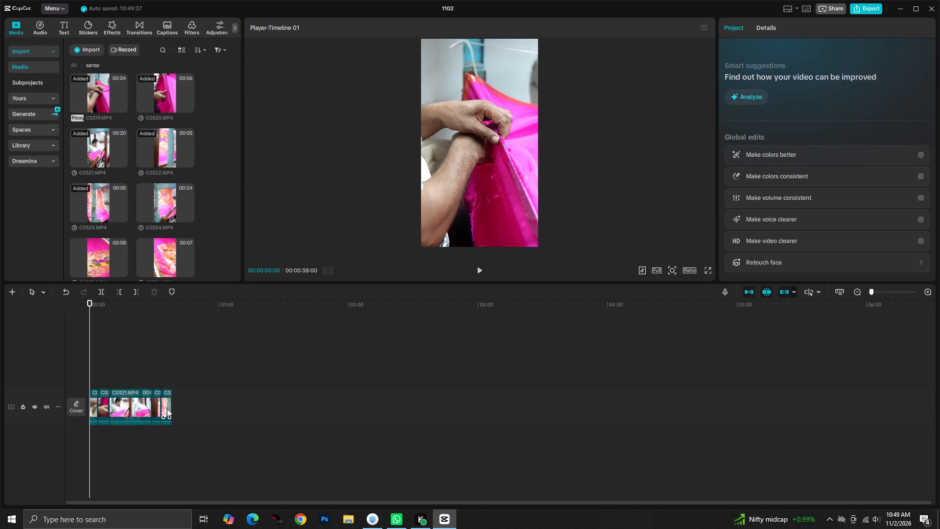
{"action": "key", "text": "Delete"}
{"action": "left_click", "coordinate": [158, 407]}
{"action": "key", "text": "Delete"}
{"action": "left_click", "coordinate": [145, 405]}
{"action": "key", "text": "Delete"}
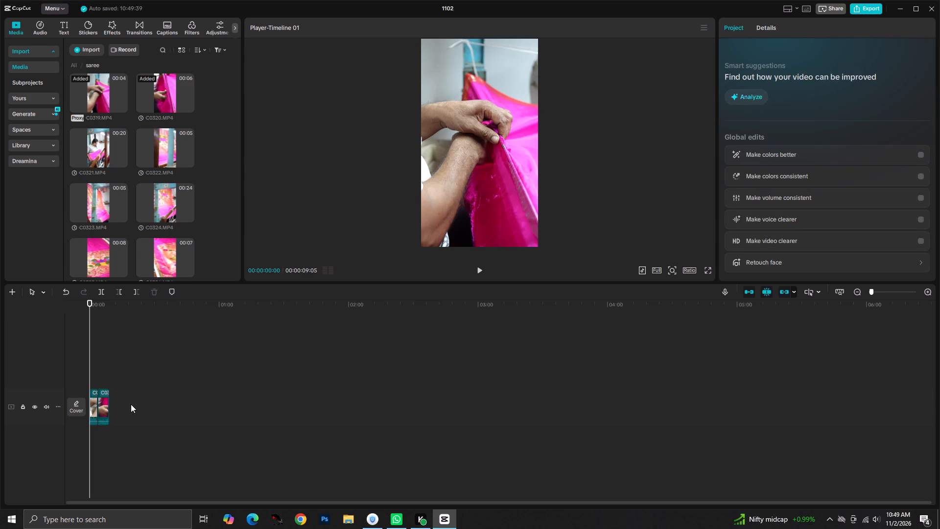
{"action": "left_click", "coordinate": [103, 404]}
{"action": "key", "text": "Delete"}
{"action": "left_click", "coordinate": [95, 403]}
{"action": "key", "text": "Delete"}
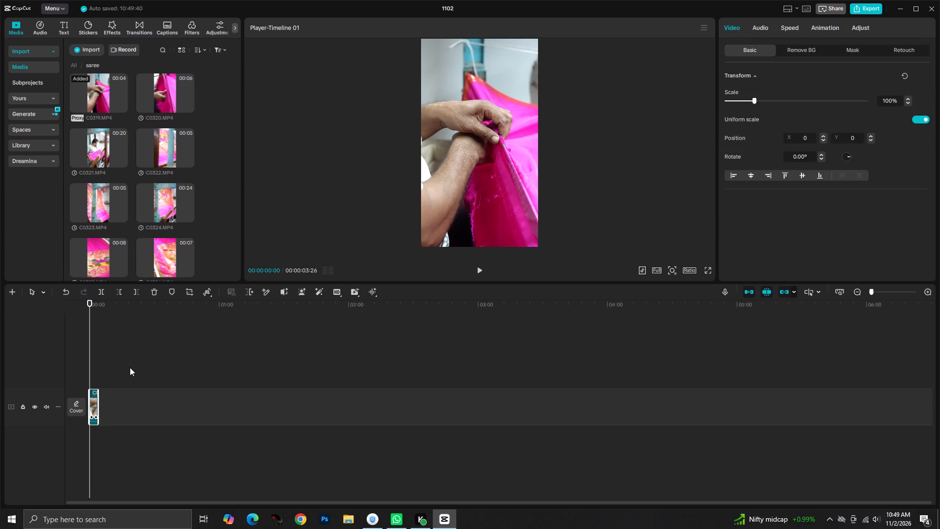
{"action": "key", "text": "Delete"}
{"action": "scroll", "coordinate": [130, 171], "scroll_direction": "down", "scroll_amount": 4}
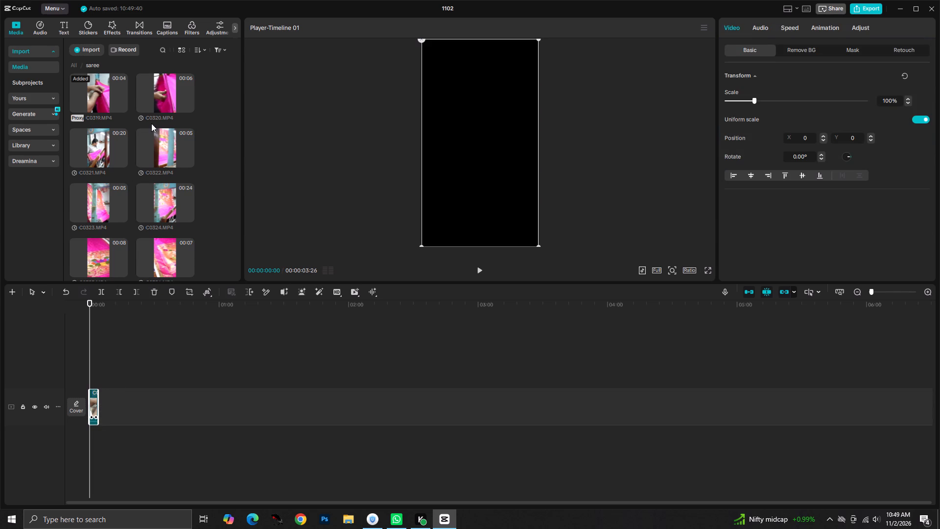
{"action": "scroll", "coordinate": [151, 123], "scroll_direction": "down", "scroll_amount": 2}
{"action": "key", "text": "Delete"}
Examine the clips in the saree media folder, from C0319 through C0336.
{"action": "scroll", "coordinate": [119, 207], "scroll_direction": "down", "scroll_amount": 7}
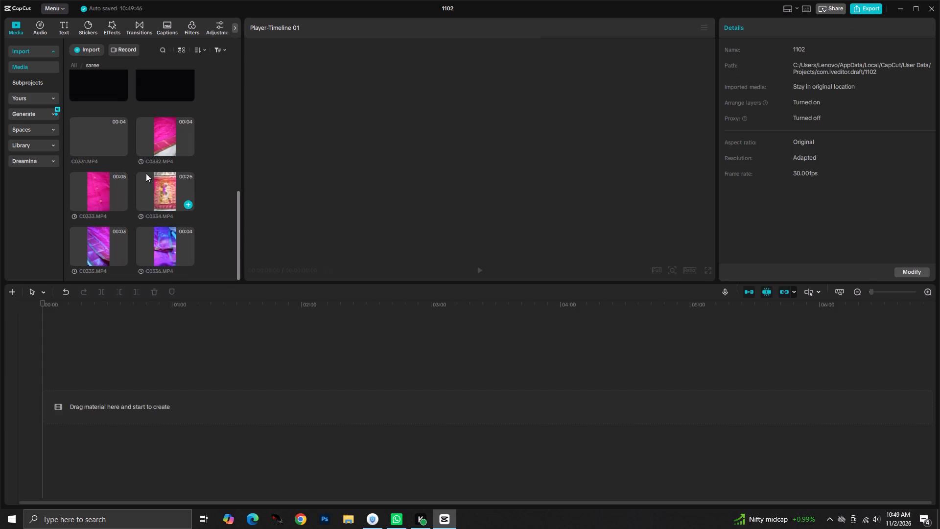
{"action": "scroll", "coordinate": [146, 173], "scroll_direction": "down", "scroll_amount": 16}
{"action": "scroll", "coordinate": [145, 173], "scroll_direction": "up", "scroll_amount": 17}
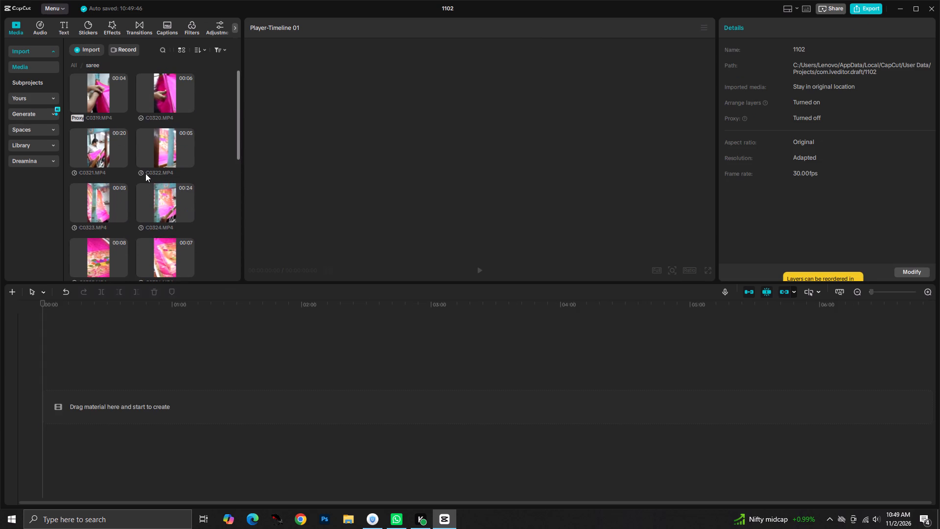
{"action": "scroll", "coordinate": [145, 173], "scroll_direction": "up", "scroll_amount": 3}
{"action": "scroll", "coordinate": [145, 173], "scroll_direction": "down", "scroll_amount": 9}
{"action": "scroll", "coordinate": [144, 182], "scroll_direction": "down", "scroll_amount": 14}
{"action": "scroll", "coordinate": [144, 182], "scroll_direction": "up", "scroll_amount": 8}
{"action": "scroll", "coordinate": [144, 182], "scroll_direction": "up", "scroll_amount": 20}
{"action": "scroll", "coordinate": [144, 182], "scroll_direction": "up", "scroll_amount": 6}
{"action": "scroll", "coordinate": [144, 182], "scroll_direction": "down", "scroll_amount": 11}
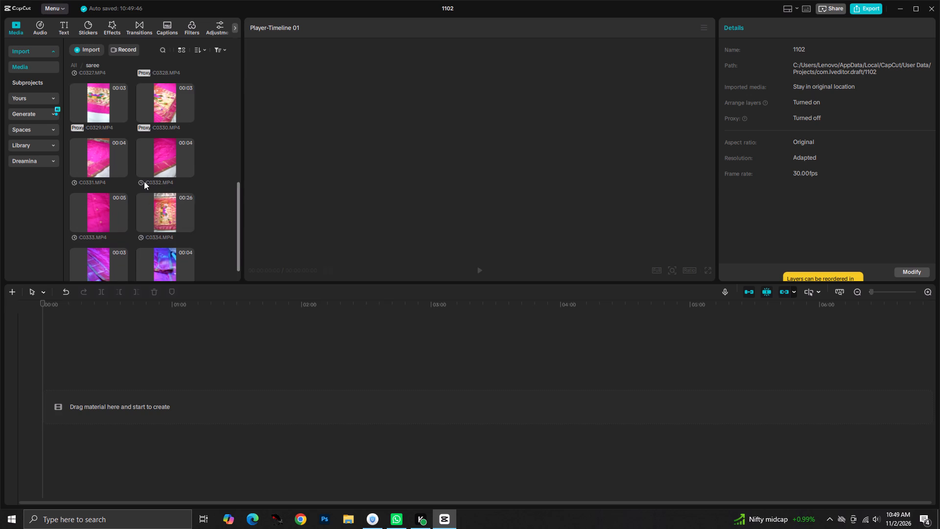
{"action": "scroll", "coordinate": [144, 181], "scroll_direction": "down", "scroll_amount": 20}
{"action": "scroll", "coordinate": [145, 168], "scroll_direction": "down", "scroll_amount": 8}
{"action": "scroll", "coordinate": [145, 168], "scroll_direction": "up", "scroll_amount": 17}
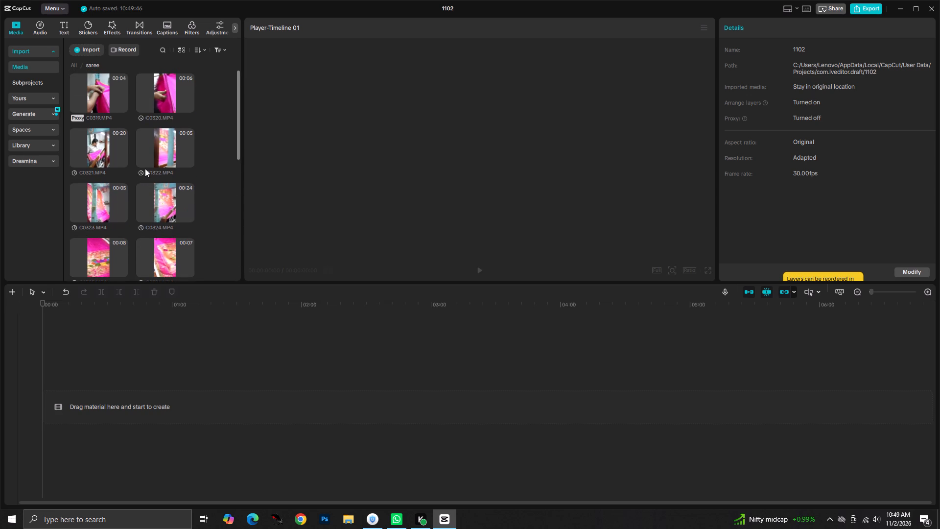
{"action": "scroll", "coordinate": [145, 168], "scroll_direction": "up", "scroll_amount": 6}
{"action": "scroll", "coordinate": [145, 168], "scroll_direction": "down", "scroll_amount": 19}
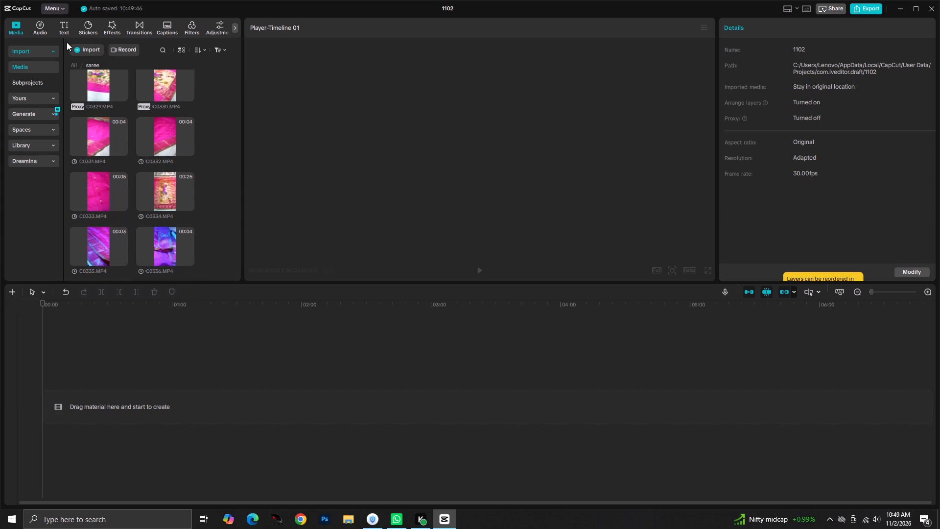
Check the media files available for import in the saree folder on New Volume (D:), and close the file browser without importing.
{"action": "left_click", "coordinate": [83, 51]}
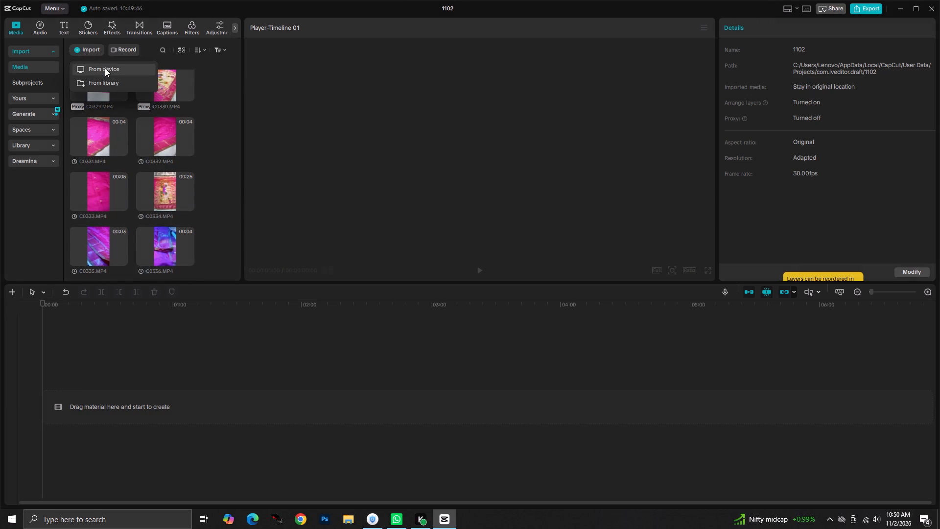
{"action": "left_click", "coordinate": [105, 68]}
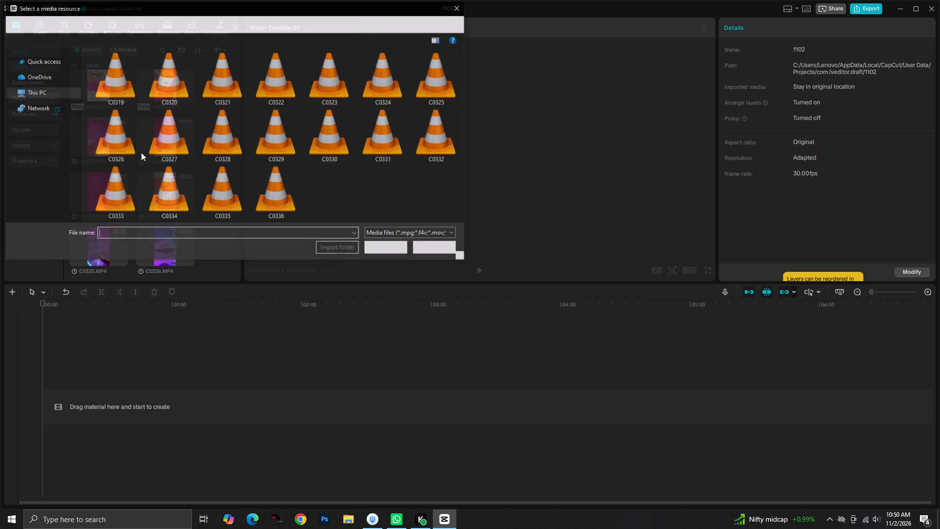
{"action": "scroll", "coordinate": [175, 153], "scroll_direction": "down", "scroll_amount": 8}
{"action": "scroll", "coordinate": [212, 122], "scroll_direction": "up", "scroll_amount": 6}
{"action": "scroll", "coordinate": [212, 122], "scroll_direction": "down", "scroll_amount": 5}
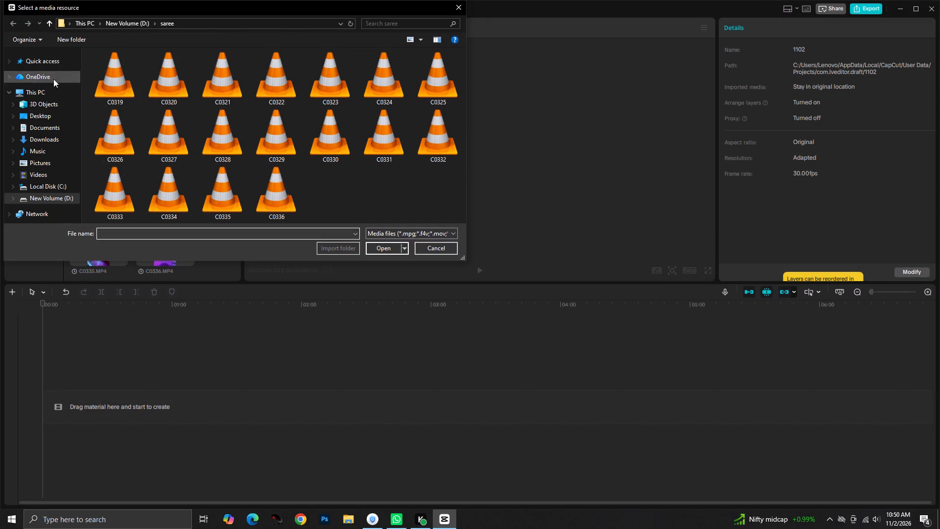
{"action": "left_click", "coordinate": [47, 89]}
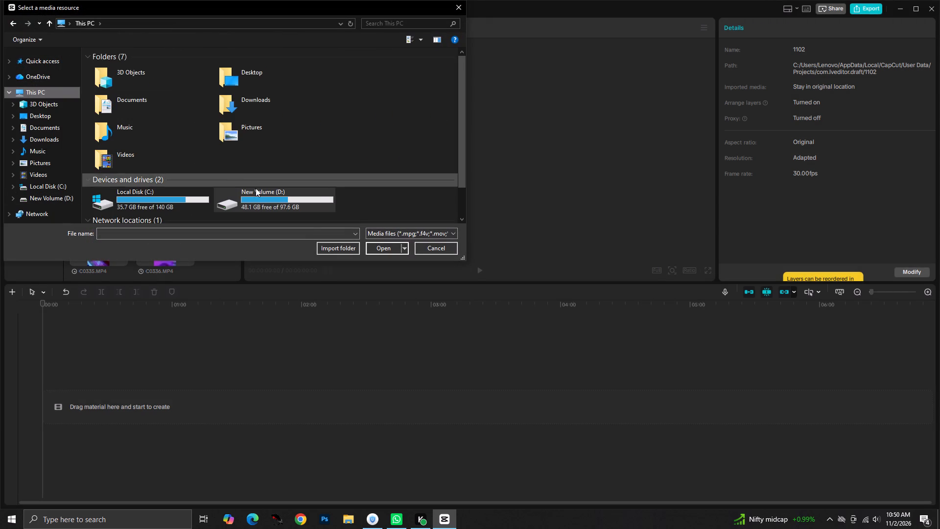
{"action": "double_click", "coordinate": [256, 194]}
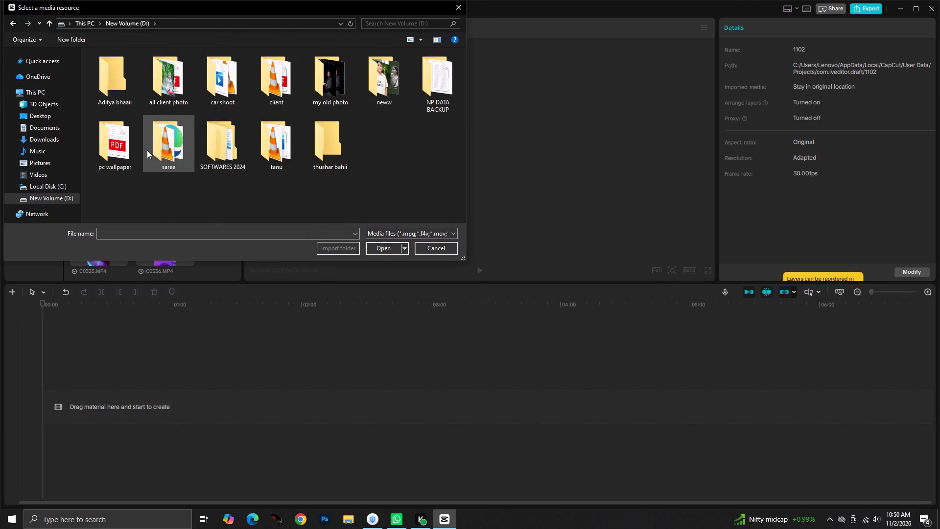
{"action": "left_click", "coordinate": [147, 149]}
{"action": "left_click", "coordinate": [179, 149]}
{"action": "left_click", "coordinate": [179, 149]}
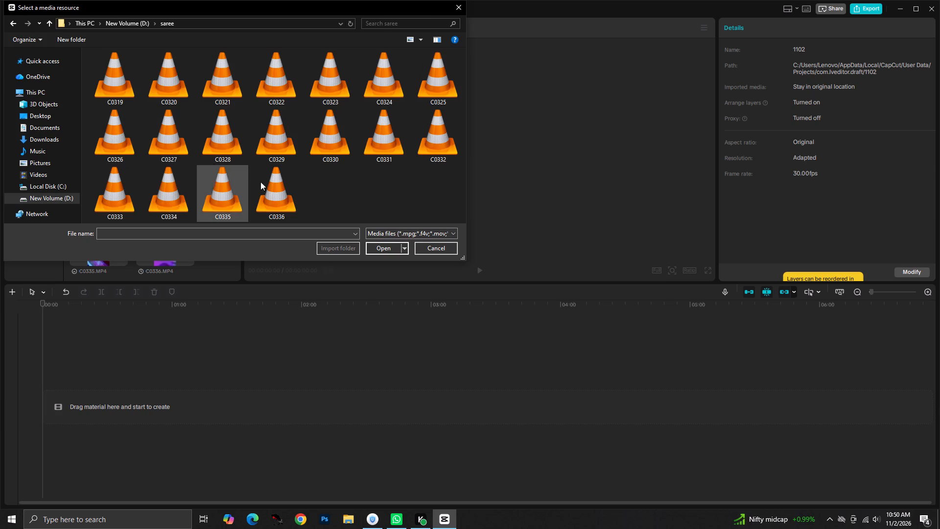
{"action": "scroll", "coordinate": [263, 182], "scroll_direction": "down", "scroll_amount": 7}
{"action": "scroll", "coordinate": [263, 182], "scroll_direction": "up", "scroll_amount": 7}
{"action": "scroll", "coordinate": [266, 165], "scroll_direction": "down", "scroll_amount": 8}
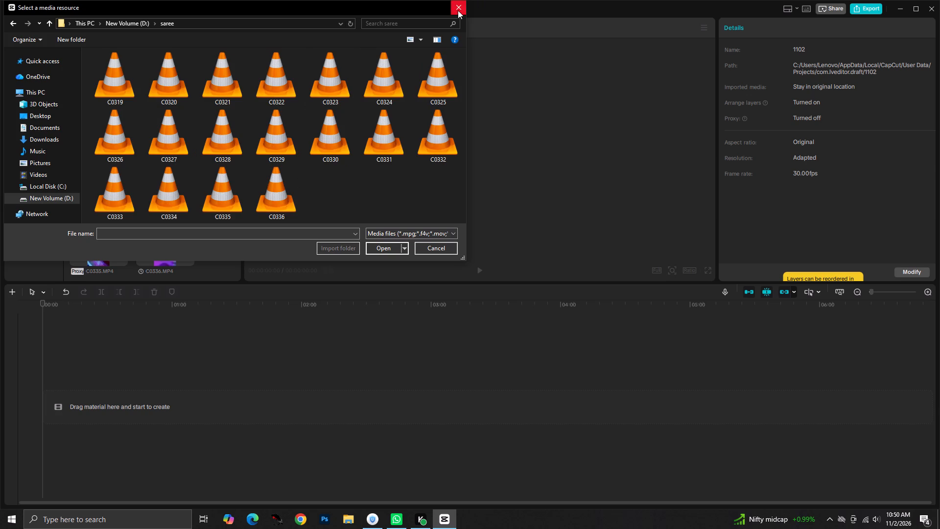
{"action": "left_click", "coordinate": [457, 10]}
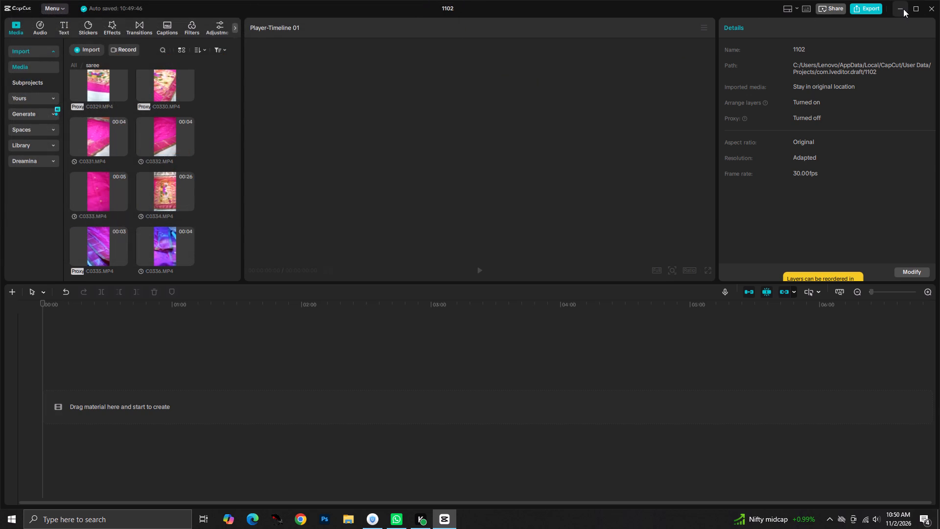
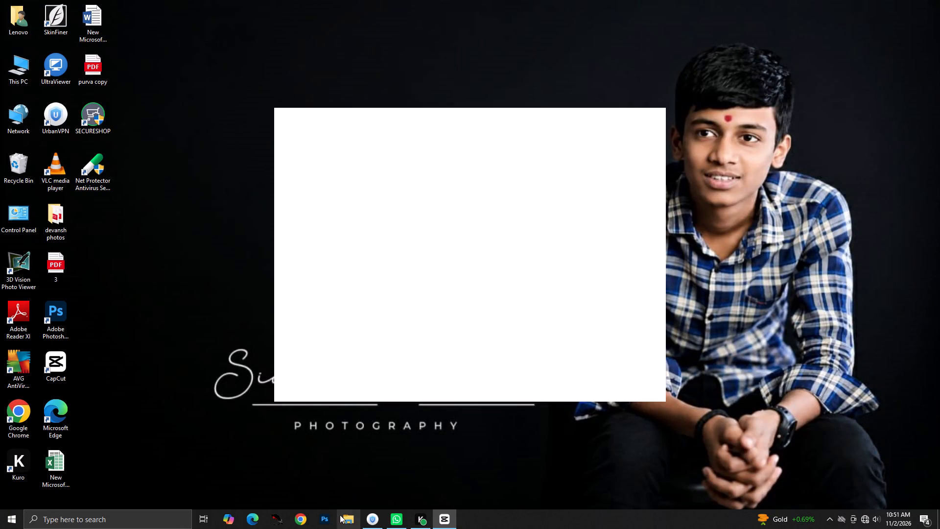
Return to CapCut and import the whole saree folder from New Volume (D:) into the project's media.
{"action": "left_click", "coordinate": [446, 514]}
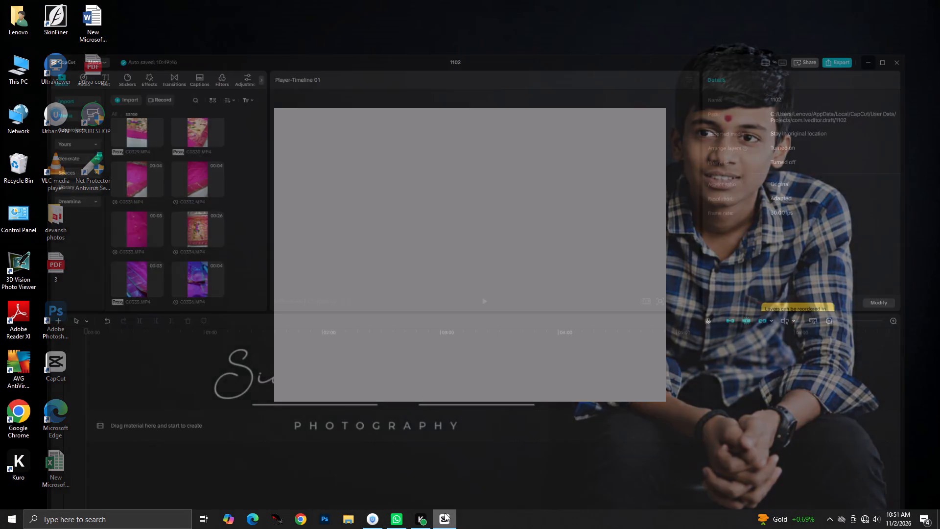
{"action": "scroll", "coordinate": [131, 195], "scroll_direction": "up", "scroll_amount": 12}
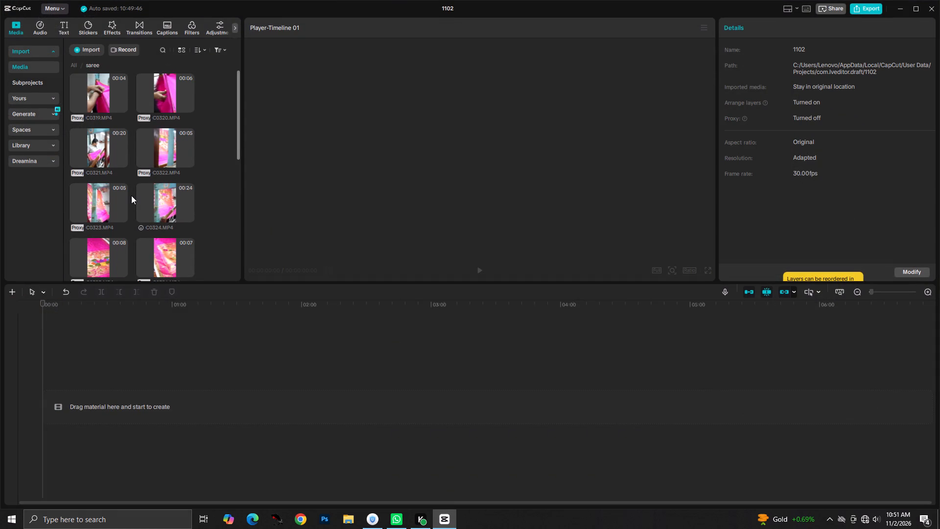
{"action": "scroll", "coordinate": [131, 195], "scroll_direction": "up", "scroll_amount": 2}
{"action": "scroll", "coordinate": [131, 194], "scroll_direction": "down", "scroll_amount": 6}
{"action": "left_click", "coordinate": [80, 46]}
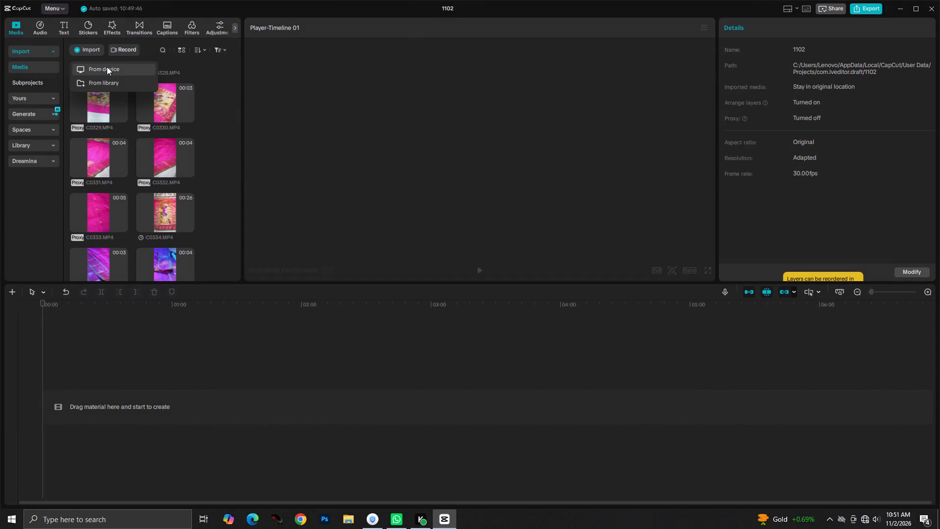
{"action": "left_click", "coordinate": [100, 70]}
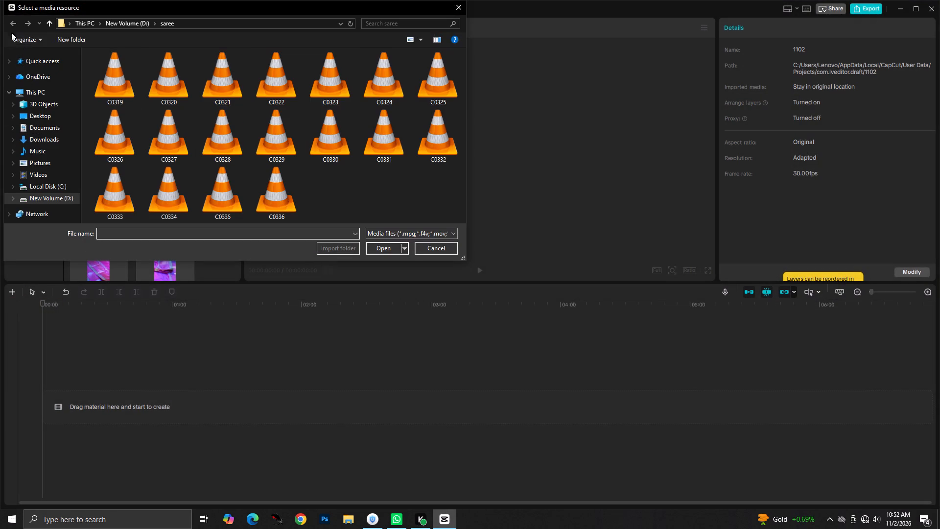
{"action": "left_click", "coordinate": [42, 94]}
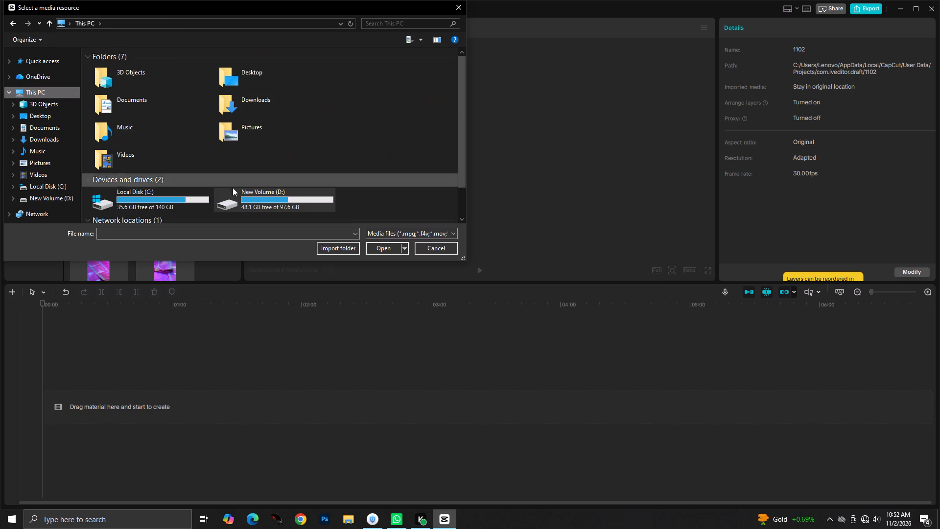
{"action": "double_click", "coordinate": [248, 194]}
{"action": "left_click_drag", "start_coordinate": [178, 140], "coordinate": [187, 157]}
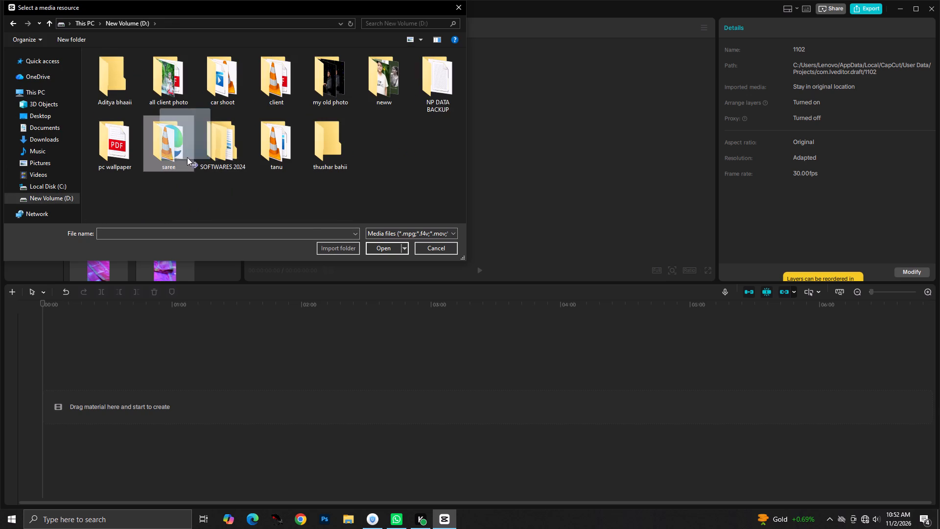
{"action": "left_click_drag", "start_coordinate": [187, 157], "coordinate": [332, 245]}
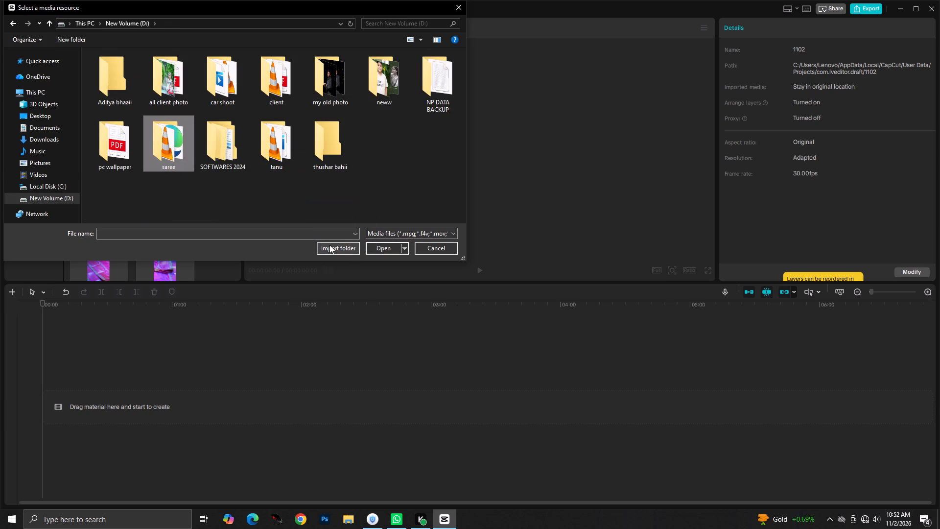
{"action": "left_click", "coordinate": [325, 232]}
{"action": "left_click", "coordinate": [344, 249]}
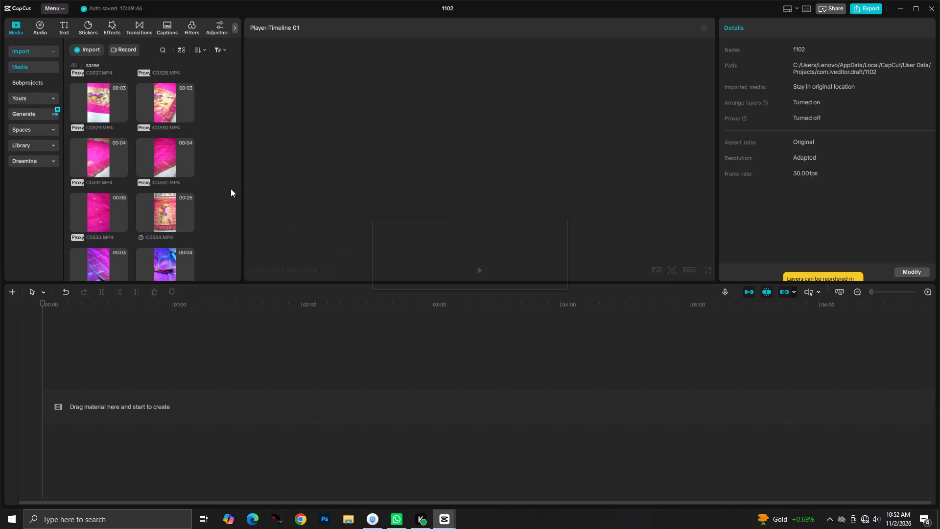
Examine the project's saree media, from clip C0319 through C0336 and the newly imported saree folder.
{"action": "scroll", "coordinate": [153, 169], "scroll_direction": "down", "scroll_amount": 14}
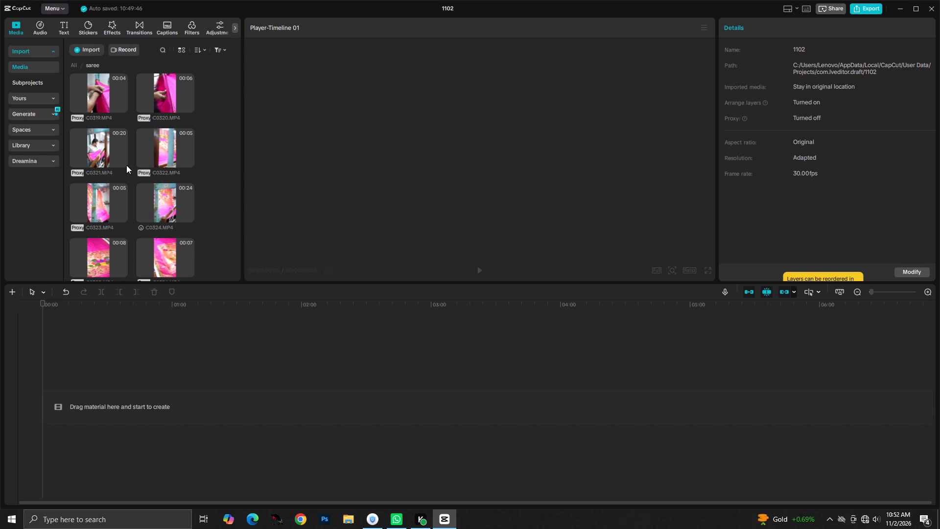
{"action": "scroll", "coordinate": [126, 165], "scroll_direction": "up", "scroll_amount": 7}
{"action": "scroll", "coordinate": [126, 165], "scroll_direction": "down", "scroll_amount": 7}
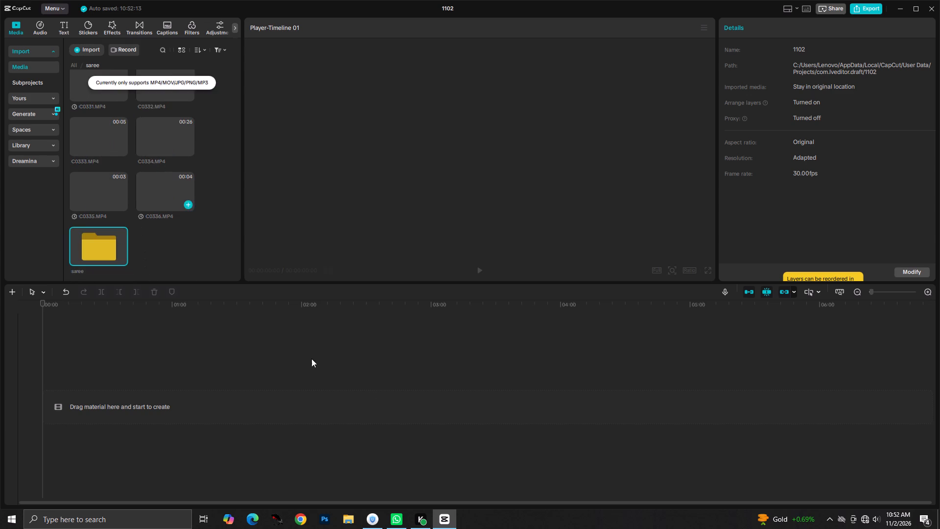
{"action": "scroll", "coordinate": [146, 188], "scroll_direction": "down", "scroll_amount": 3}
{"action": "scroll", "coordinate": [146, 188], "scroll_direction": "up", "scroll_amount": 6}
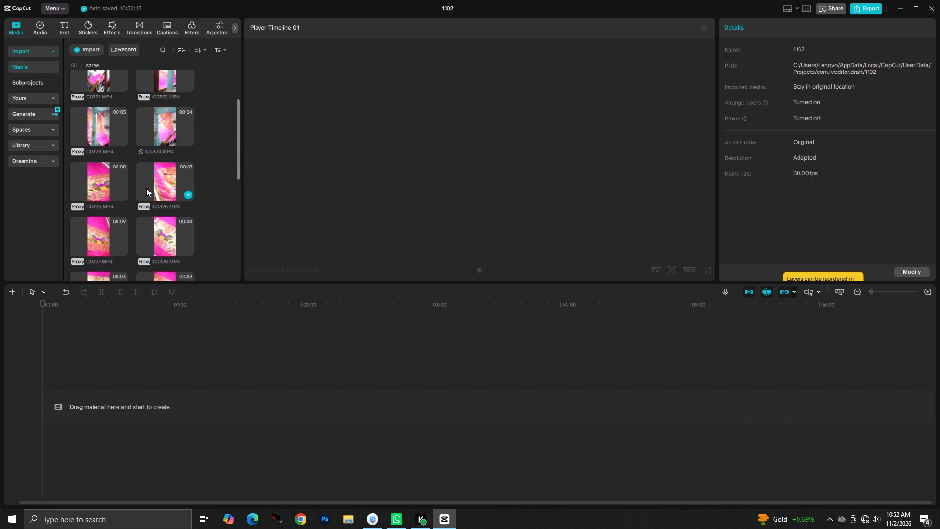
{"action": "scroll", "coordinate": [146, 188], "scroll_direction": "down", "scroll_amount": 7}
{"action": "scroll", "coordinate": [113, 231], "scroll_direction": "up", "scroll_amount": 10}
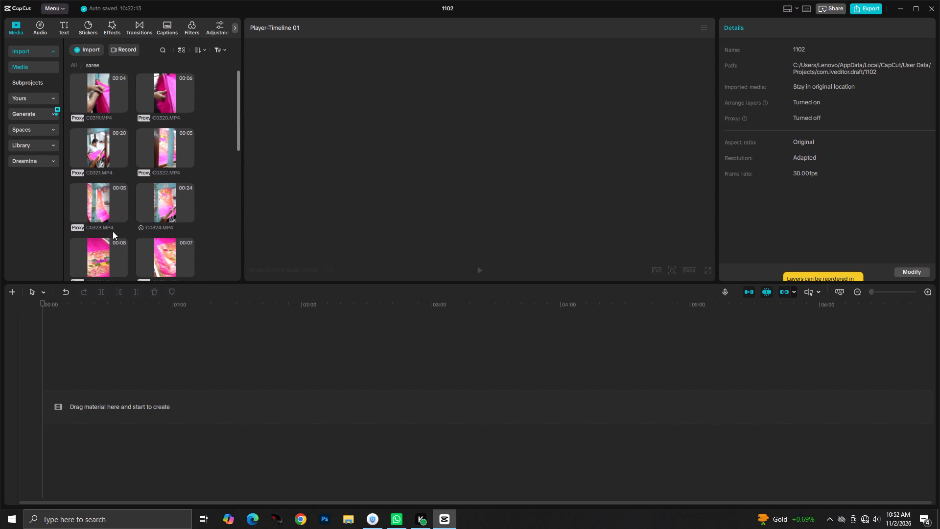
{"action": "scroll", "coordinate": [113, 231], "scroll_direction": "up", "scroll_amount": 10}
{"action": "scroll", "coordinate": [113, 231], "scroll_direction": "down", "scroll_amount": 19}
{"action": "scroll", "coordinate": [113, 231], "scroll_direction": "up", "scroll_amount": 2}
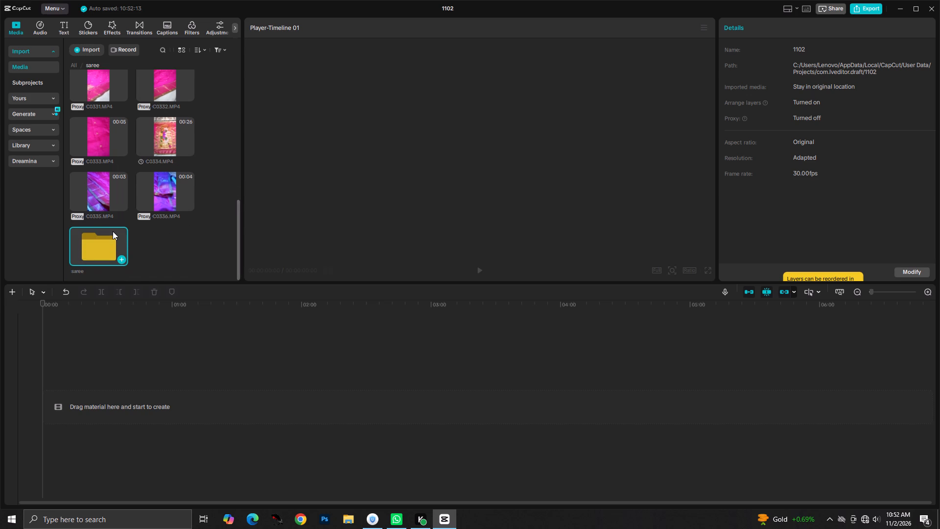
{"action": "scroll", "coordinate": [113, 231], "scroll_direction": "up", "scroll_amount": 16}
{"action": "scroll", "coordinate": [113, 231], "scroll_direction": "down", "scroll_amount": 15}
{"action": "scroll", "coordinate": [113, 249], "scroll_direction": "up", "scroll_amount": 9}
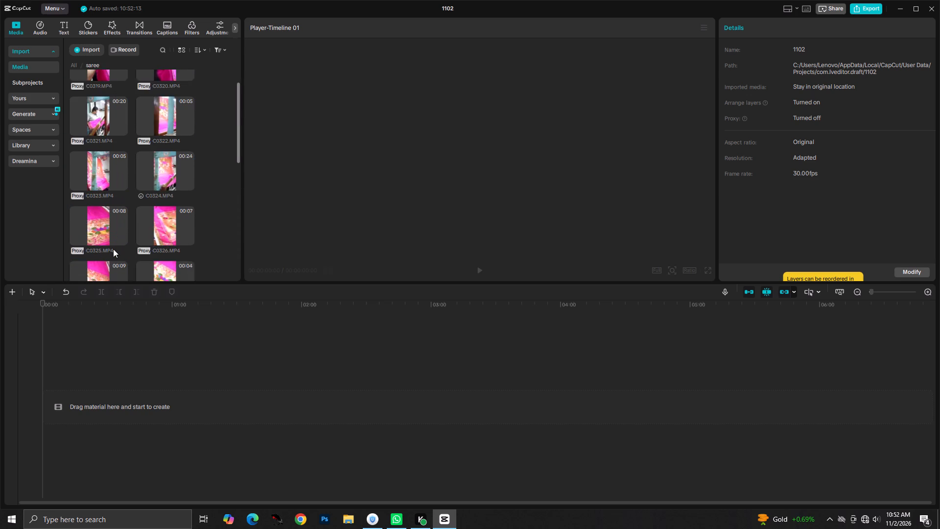
{"action": "scroll", "coordinate": [113, 249], "scroll_direction": "up", "scroll_amount": 6}
{"action": "scroll", "coordinate": [119, 288], "scroll_direction": "down", "scroll_amount": 7}
{"action": "scroll", "coordinate": [65, 188], "scroll_direction": "down", "scroll_amount": 14}
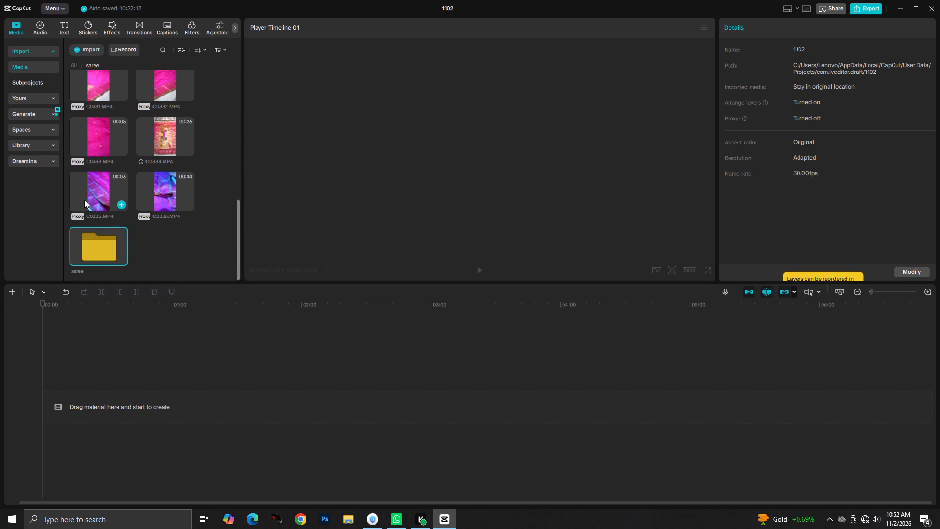
{"action": "scroll", "coordinate": [83, 203], "scroll_direction": "down", "scroll_amount": 5}
{"action": "scroll", "coordinate": [76, 189], "scroll_direction": "up", "scroll_amount": 17}
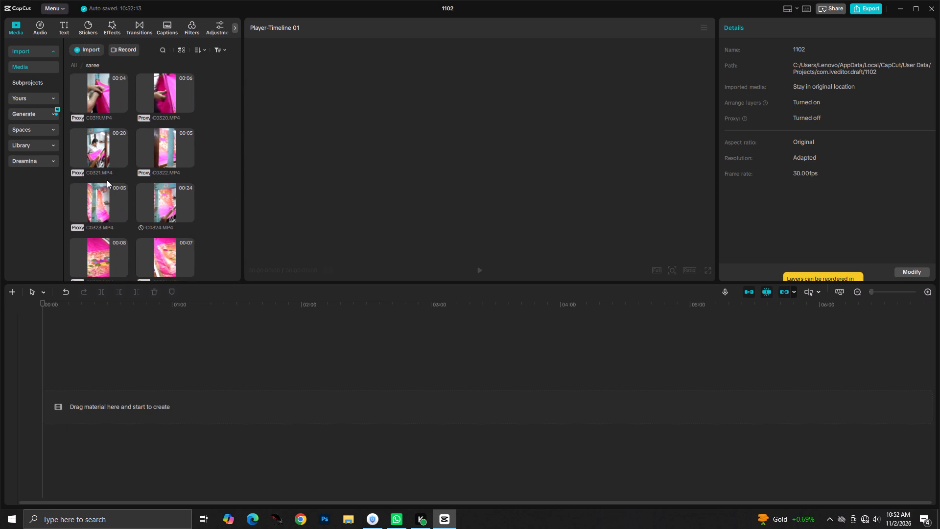
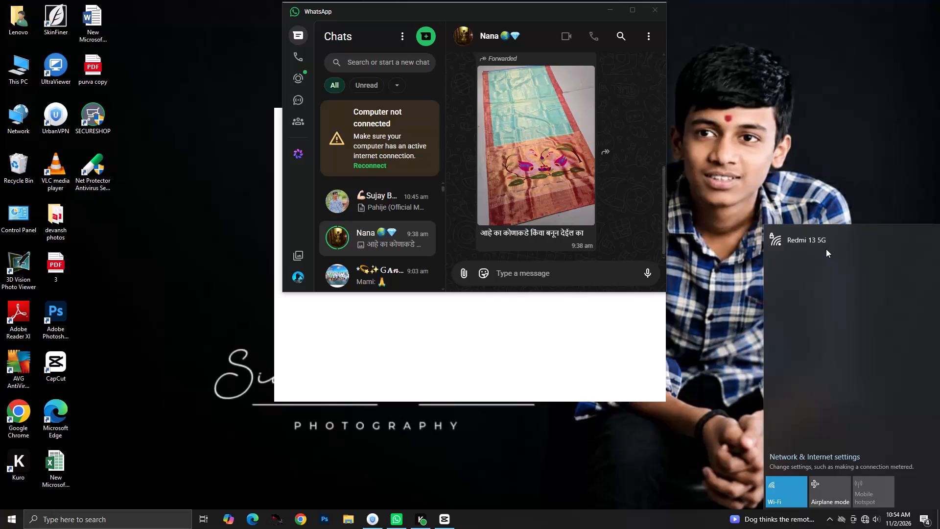
Connect the computer to the Redmi 13 5G Wi-Fi network and close the network list.
{"action": "left_click", "coordinate": [866, 287]}
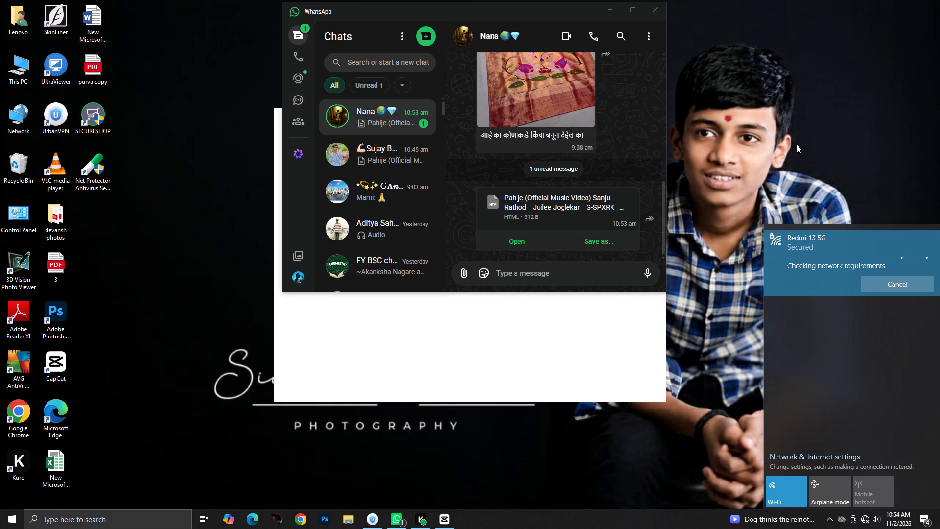
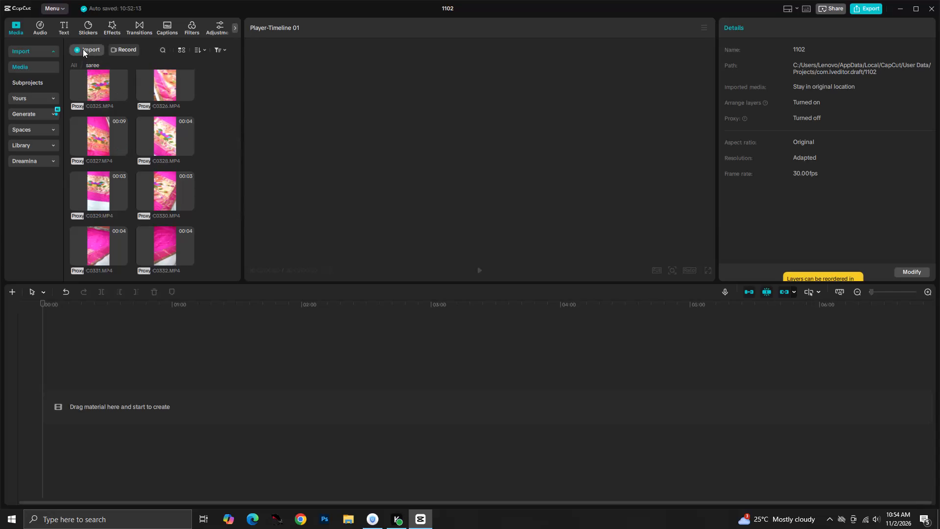
Browse for media to import, examining the Music folder and the files in the Downloads folder.
{"action": "left_click", "coordinate": [83, 49]}
{"action": "left_click", "coordinate": [117, 69]}
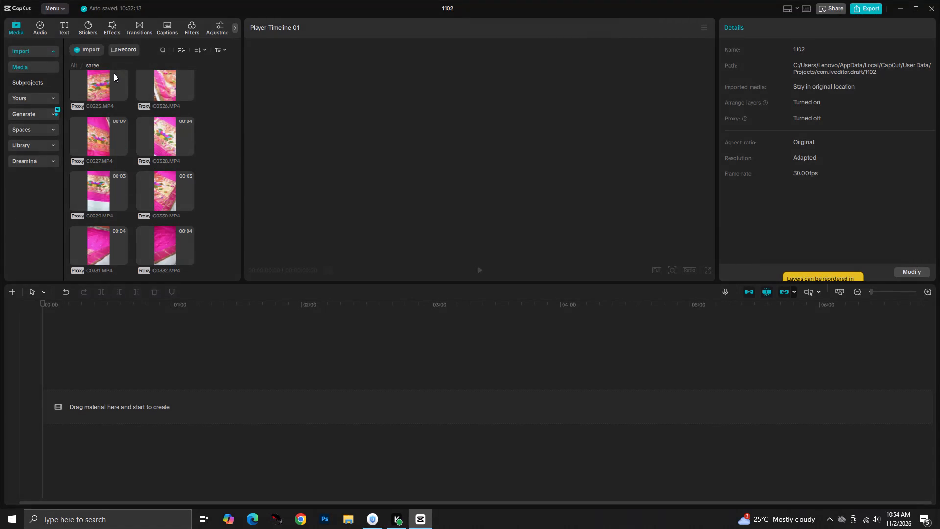
{"action": "left_click", "coordinate": [52, 154]}
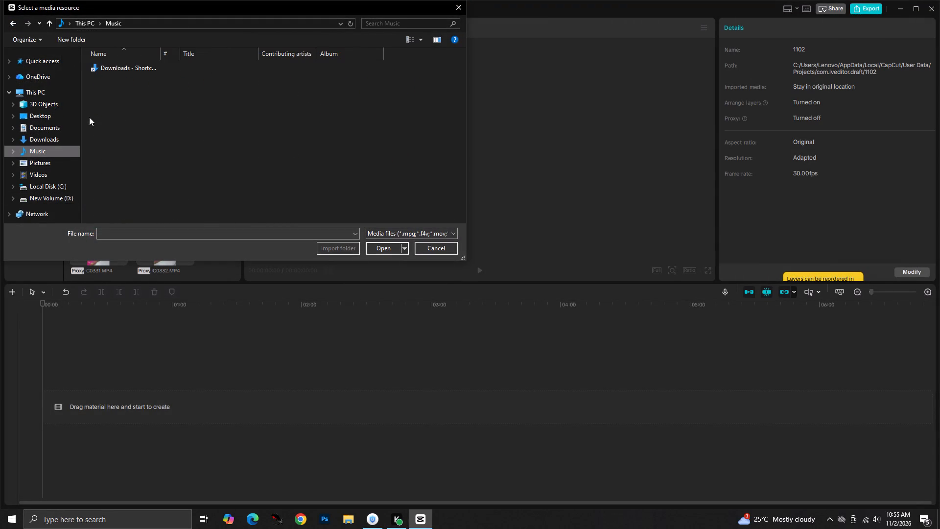
{"action": "left_click", "coordinate": [113, 70]}
{"action": "left_click", "coordinate": [113, 70]}
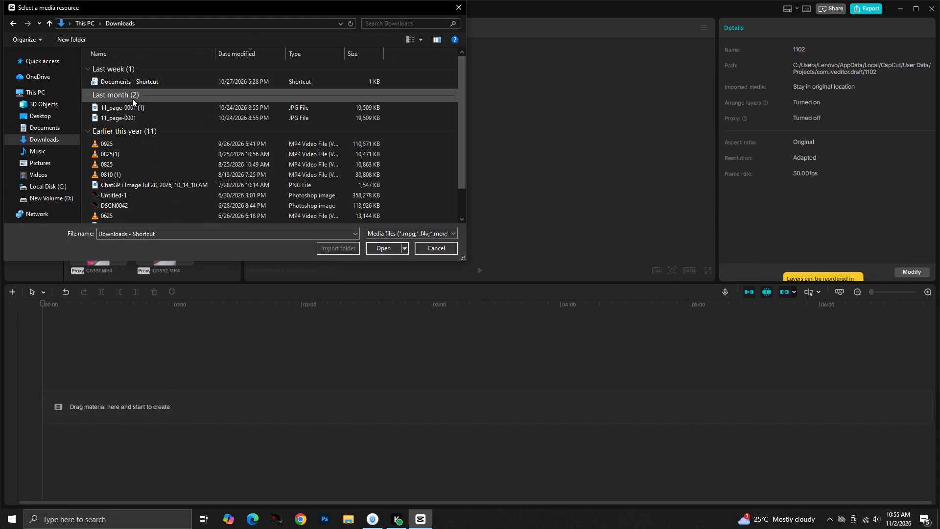
{"action": "scroll", "coordinate": [132, 98], "scroll_direction": "down", "scroll_amount": 5}
{"action": "scroll", "coordinate": [132, 102], "scroll_direction": "up", "scroll_amount": 5}
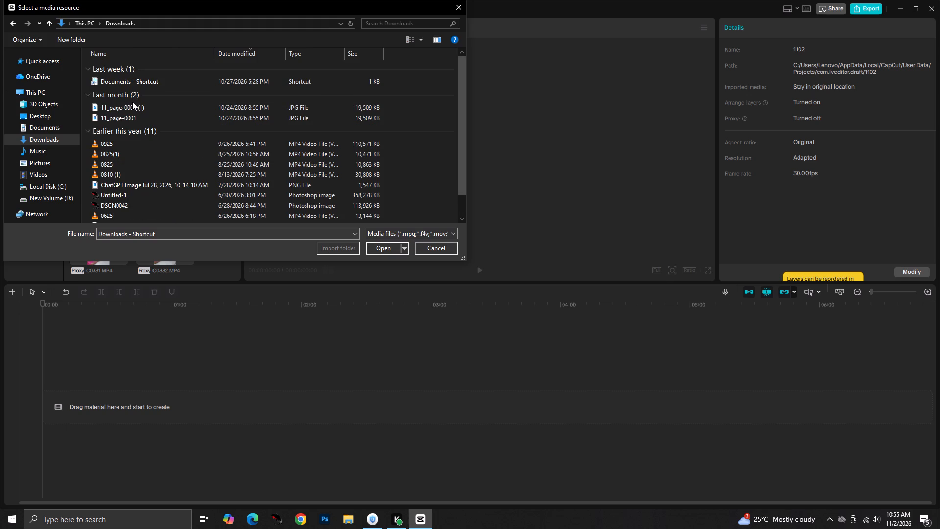
{"action": "scroll", "coordinate": [132, 102], "scroll_direction": "up", "scroll_amount": 1}
{"action": "scroll", "coordinate": [132, 102], "scroll_direction": "down", "scroll_amount": 6}
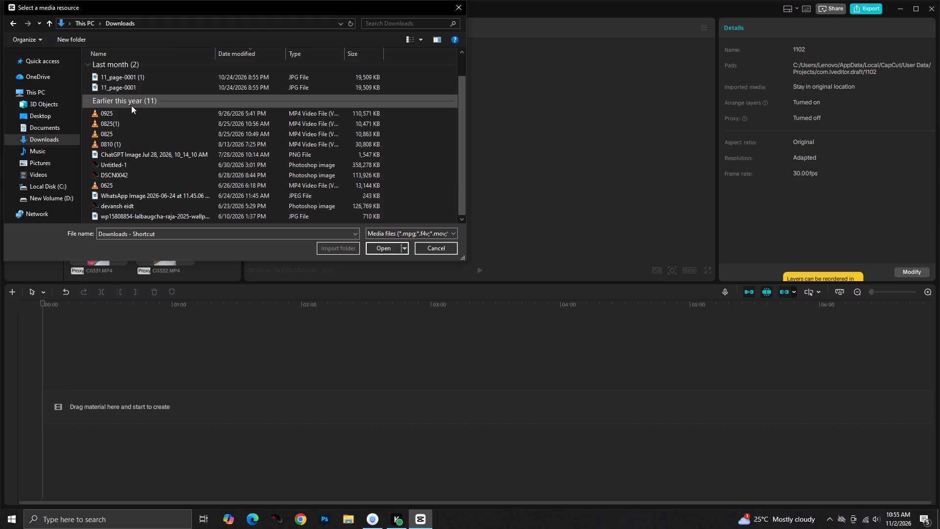
{"action": "scroll", "coordinate": [131, 105], "scroll_direction": "up", "scroll_amount": 5}
Check the saree folder on New Volume (D:) for media to import, and close the file browser without importing.
{"action": "left_click", "coordinate": [36, 91]}
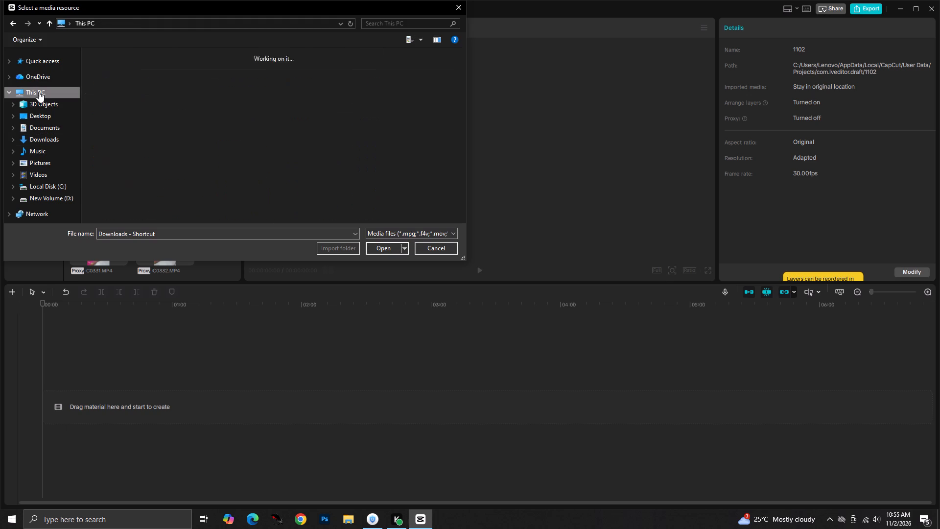
{"action": "double_click", "coordinate": [257, 192]}
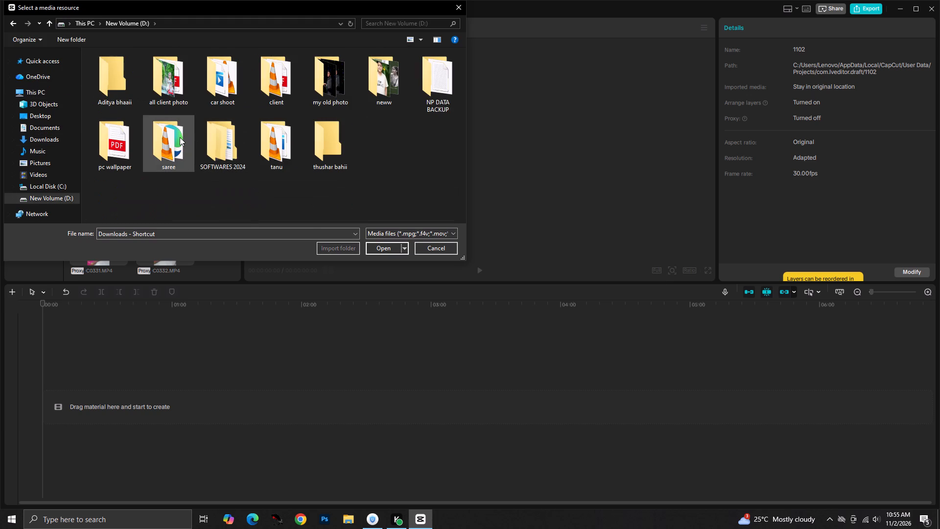
{"action": "left_click", "coordinate": [180, 137]}
{"action": "left_click", "coordinate": [180, 137]}
{"action": "scroll", "coordinate": [257, 164], "scroll_direction": "down", "scroll_amount": 4}
{"action": "scroll", "coordinate": [257, 164], "scroll_direction": "up", "scroll_amount": 4}
{"action": "left_click", "coordinate": [460, 1]}
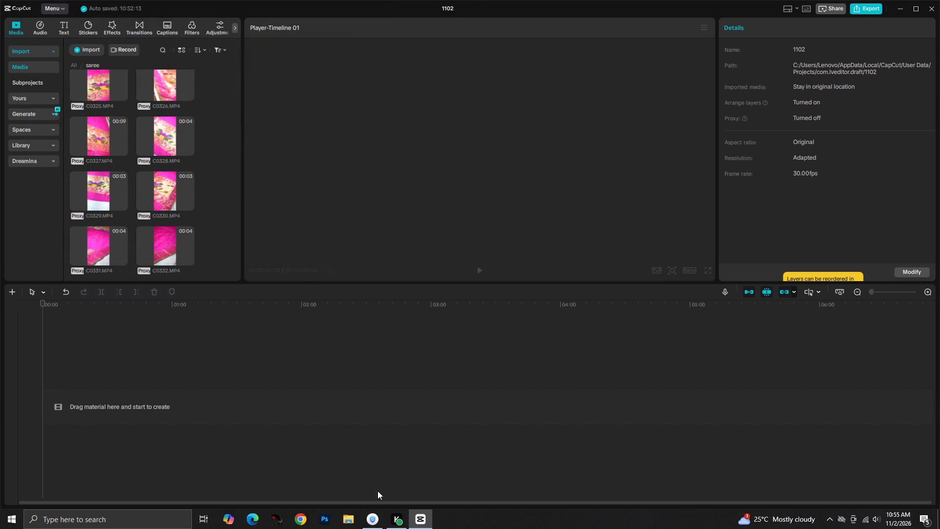
Open a suggested item from Windows search.
{"action": "left_click", "coordinate": [99, 518]}
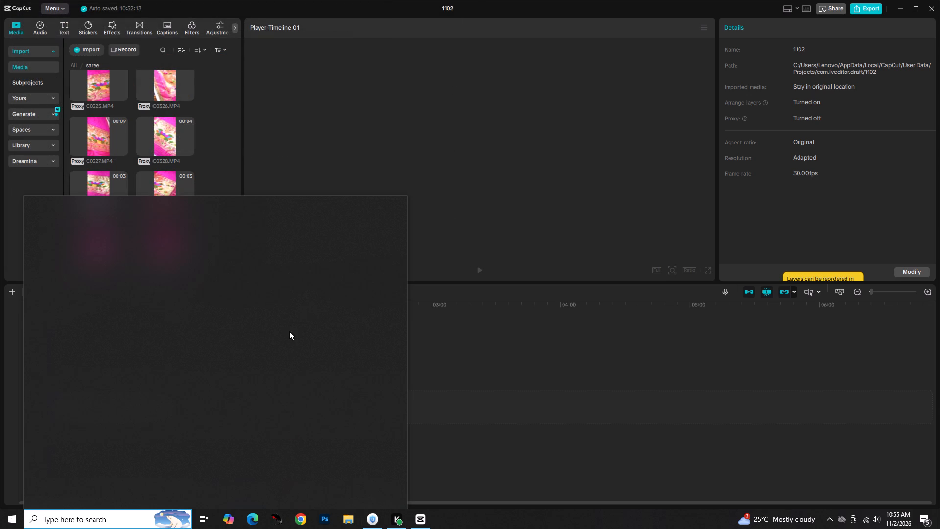
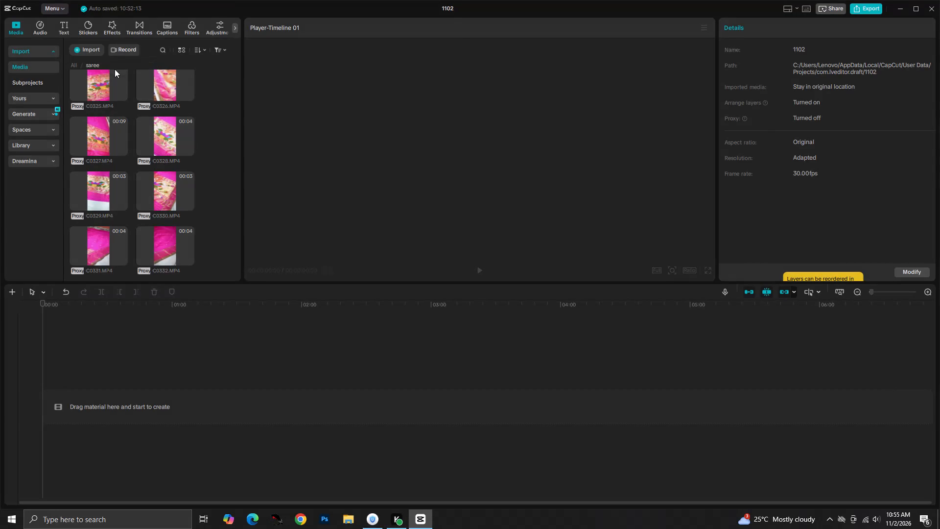
{"action": "scroll", "coordinate": [134, 145], "scroll_direction": "down", "scroll_amount": 5}
{"action": "left_click", "coordinate": [40, 148]}
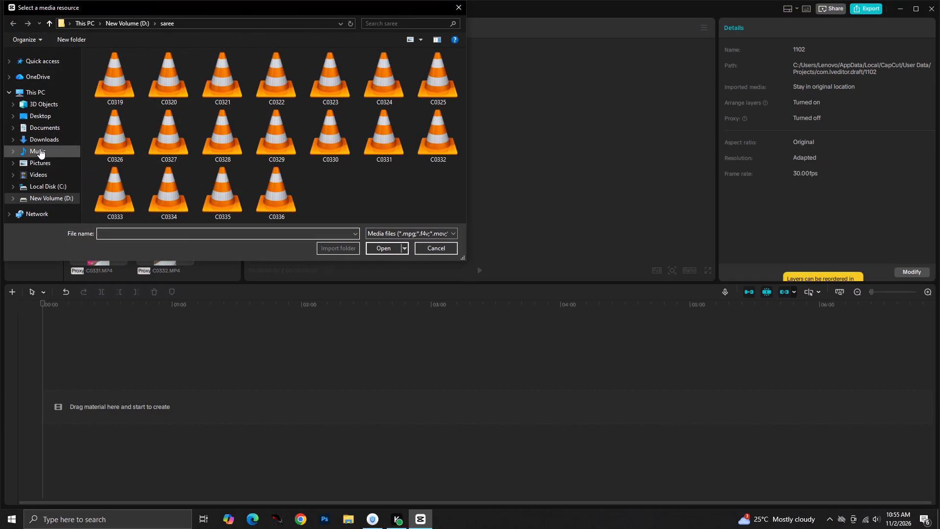
{"action": "double_click", "coordinate": [125, 72]}
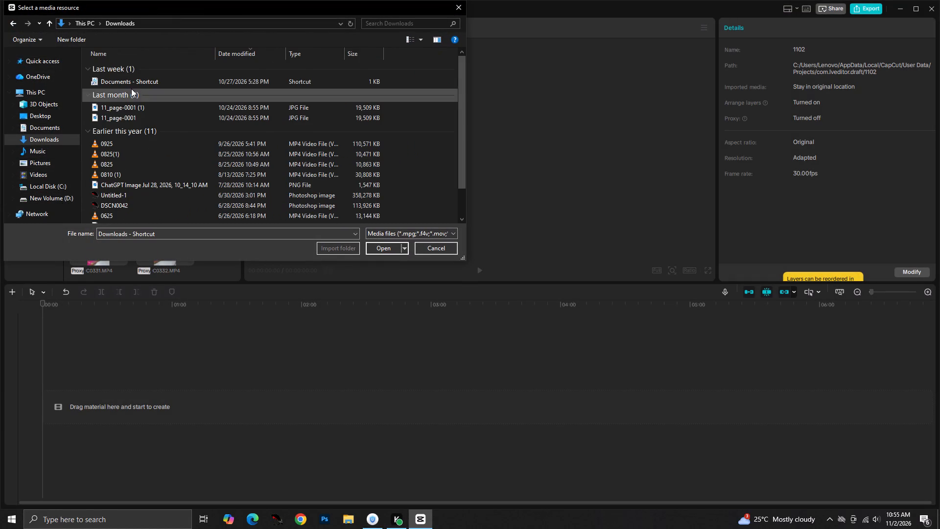
{"action": "scroll", "coordinate": [127, 122], "scroll_direction": "down", "scroll_amount": 8}
{"action": "scroll", "coordinate": [123, 143], "scroll_direction": "up", "scroll_amount": 5}
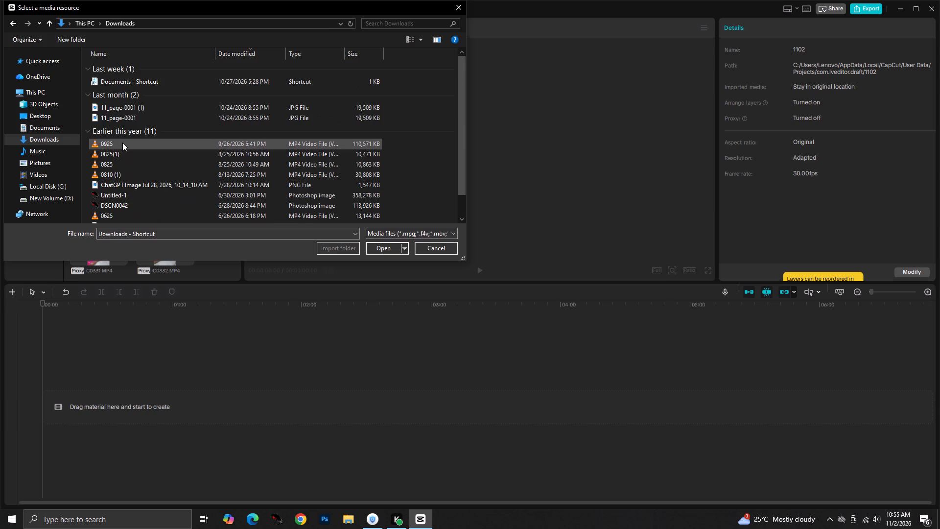
Check the saree folder on New Volume (D:) for importable media, and close the file browser without importing.
{"action": "left_click", "coordinate": [40, 64]}
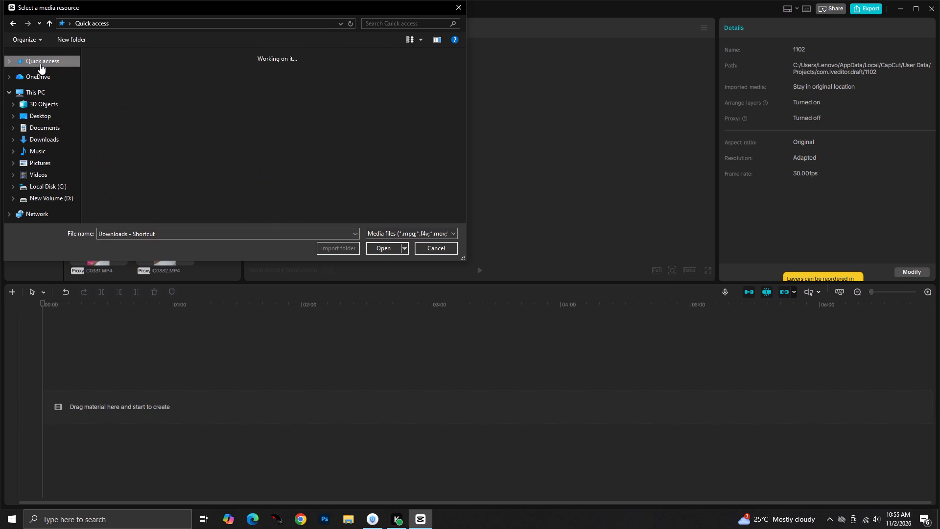
{"action": "double_click", "coordinate": [50, 95]}
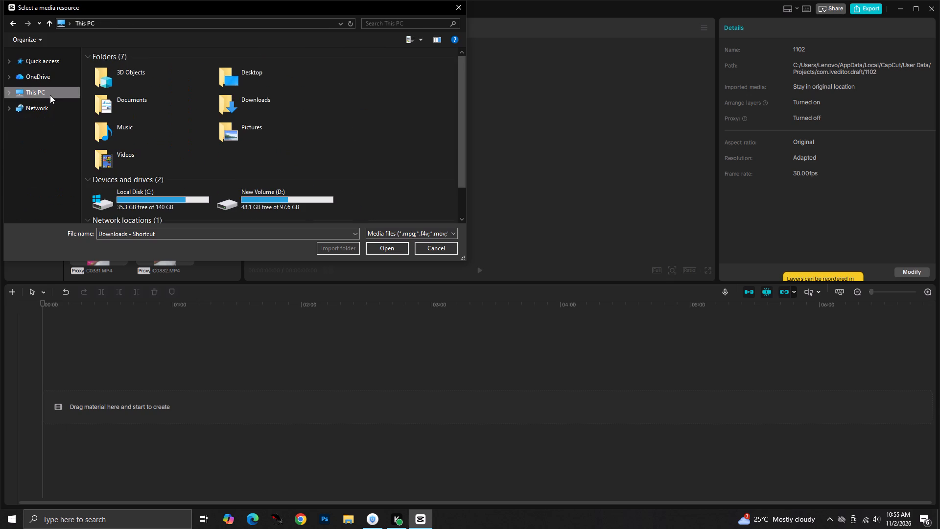
{"action": "double_click", "coordinate": [288, 207]}
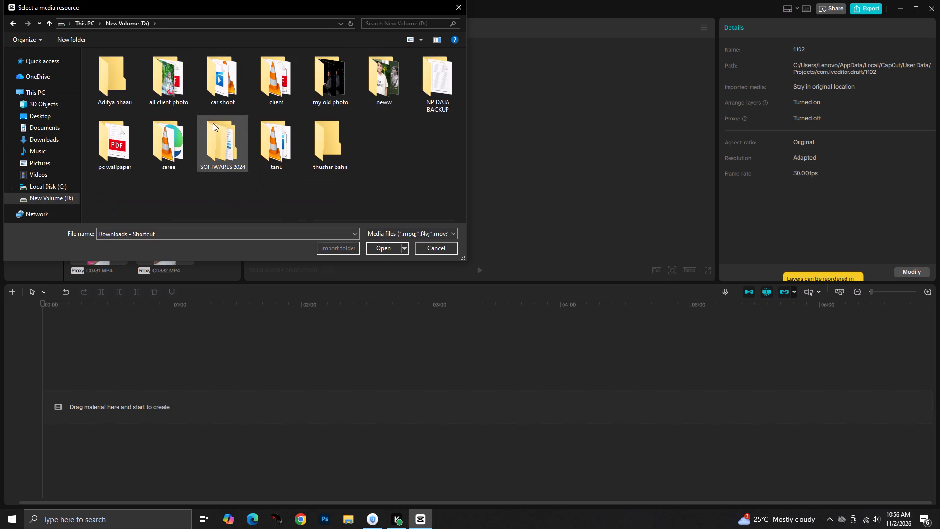
{"action": "left_click", "coordinate": [187, 139]}
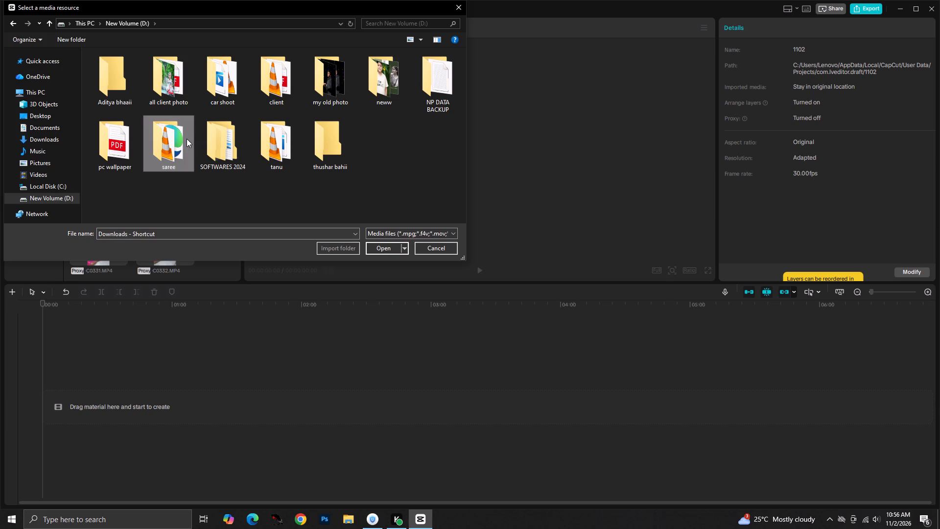
{"action": "double_click", "coordinate": [187, 139]}
{"action": "scroll", "coordinate": [265, 154], "scroll_direction": "down", "scroll_amount": 5}
{"action": "scroll", "coordinate": [262, 158], "scroll_direction": "up", "scroll_amount": 5}
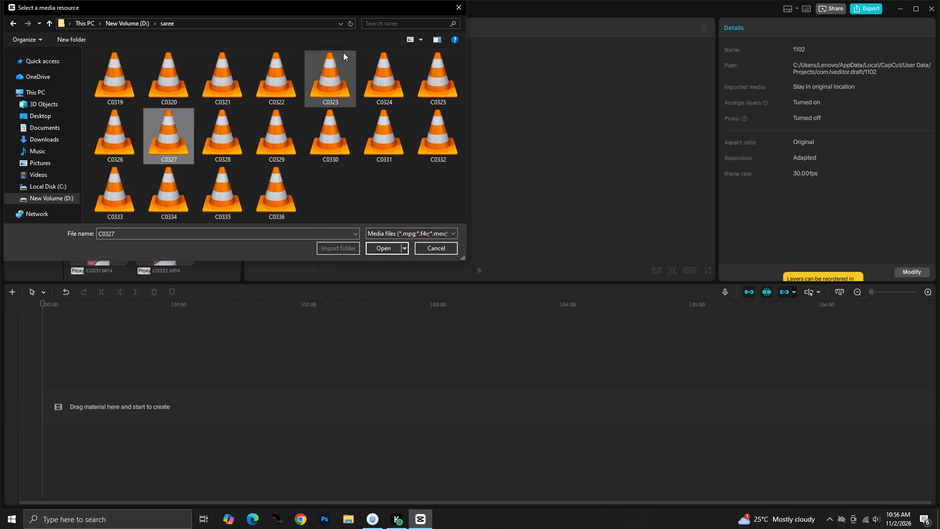
{"action": "left_click", "coordinate": [459, 13]}
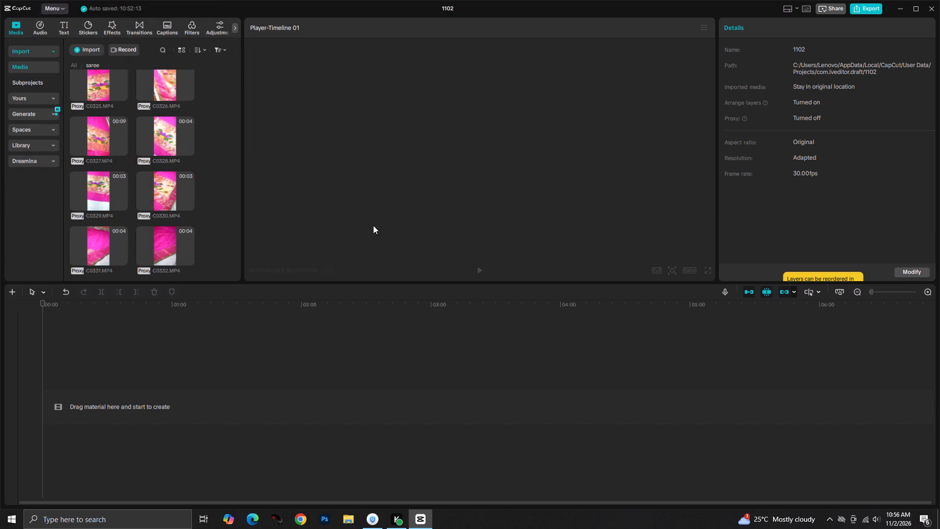
Review the clip thumbnails in the saree media folder again, from C0319 through C0334 and the clips after it.
{"action": "scroll", "coordinate": [181, 199], "scroll_direction": "down", "scroll_amount": 5}
{"action": "scroll", "coordinate": [164, 210], "scroll_direction": "up", "scroll_amount": 6}
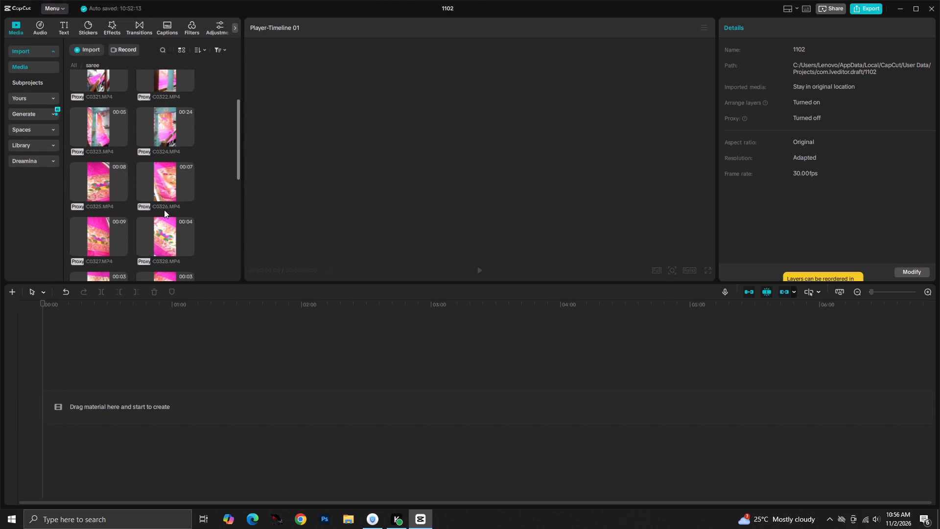
{"action": "scroll", "coordinate": [164, 210], "scroll_direction": "up", "scroll_amount": 13}
{"action": "scroll", "coordinate": [164, 210], "scroll_direction": "down", "scroll_amount": 7}
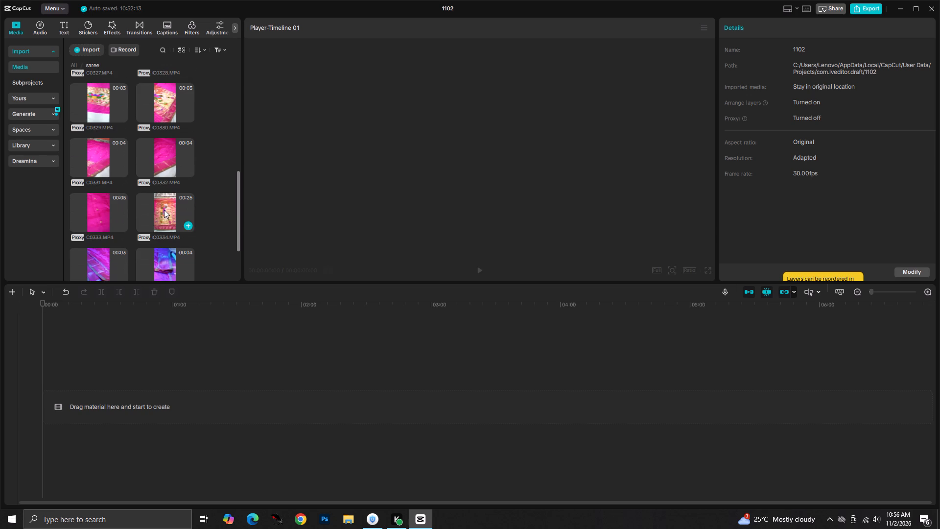
{"action": "scroll", "coordinate": [164, 210], "scroll_direction": "down", "scroll_amount": 5}
{"action": "scroll", "coordinate": [164, 210], "scroll_direction": "up", "scroll_amount": 13}
{"action": "scroll", "coordinate": [164, 210], "scroll_direction": "down", "scroll_amount": 7}
{"action": "scroll", "coordinate": [164, 210], "scroll_direction": "up", "scroll_amount": 7}
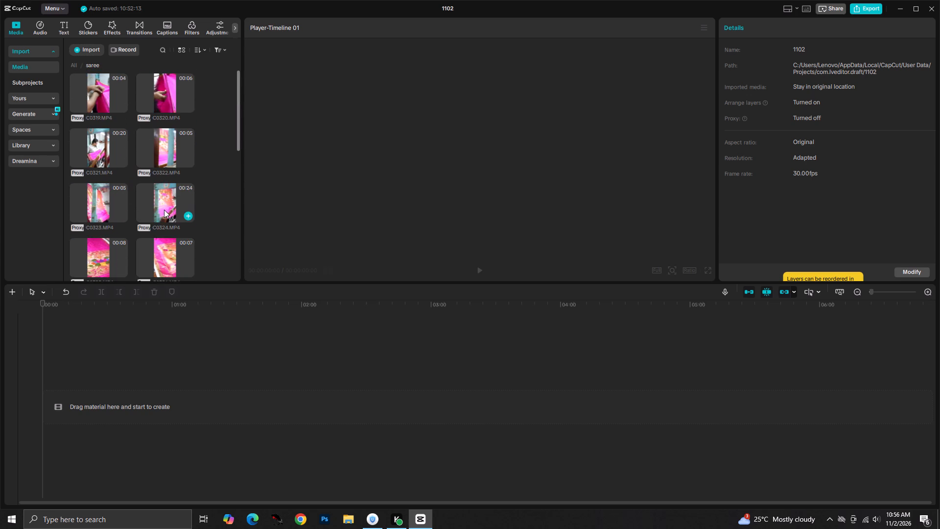
{"action": "scroll", "coordinate": [164, 210], "scroll_direction": "down", "scroll_amount": 7}
{"action": "scroll", "coordinate": [164, 210], "scroll_direction": "up", "scroll_amount": 7}
{"action": "scroll", "coordinate": [164, 210], "scroll_direction": "down", "scroll_amount": 7}
{"action": "scroll", "coordinate": [164, 210], "scroll_direction": "up", "scroll_amount": 7}
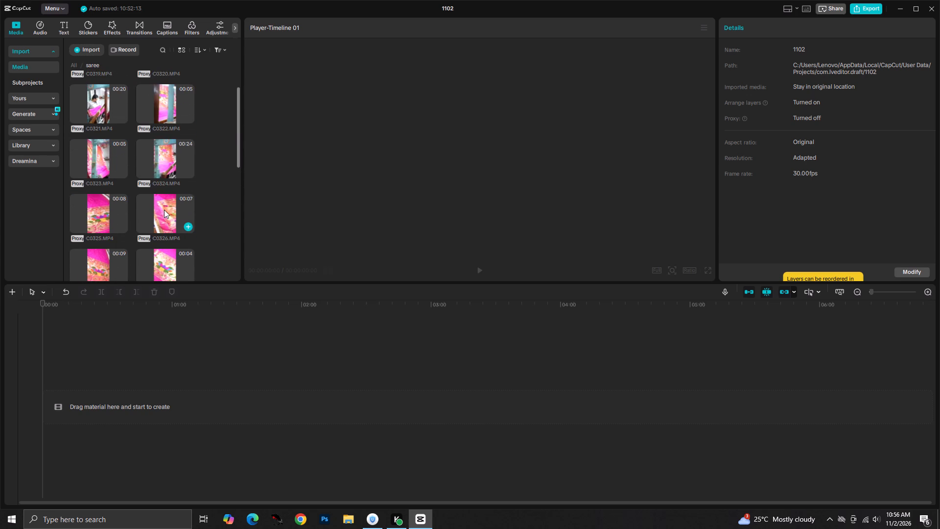
{"action": "scroll", "coordinate": [164, 210], "scroll_direction": "up", "scroll_amount": 6}
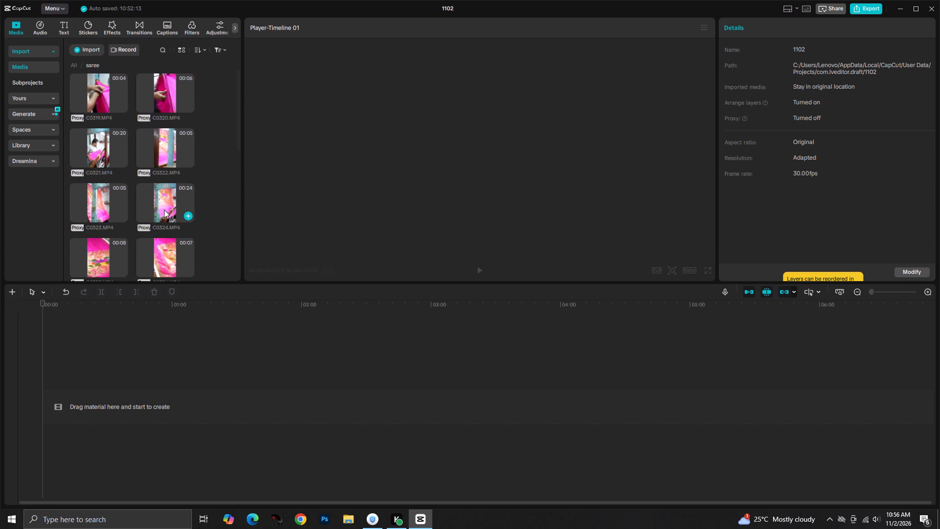
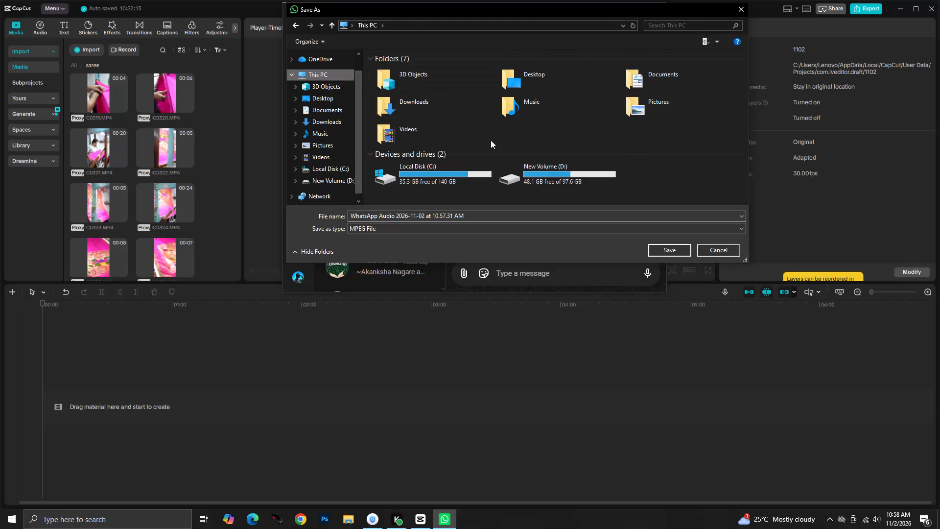
Choose New Volume (D:) as the location for saving the WhatsApp audio and clear its suggested file name.
{"action": "double_click", "coordinate": [531, 173]}
{"action": "left_click", "coordinate": [457, 146]}
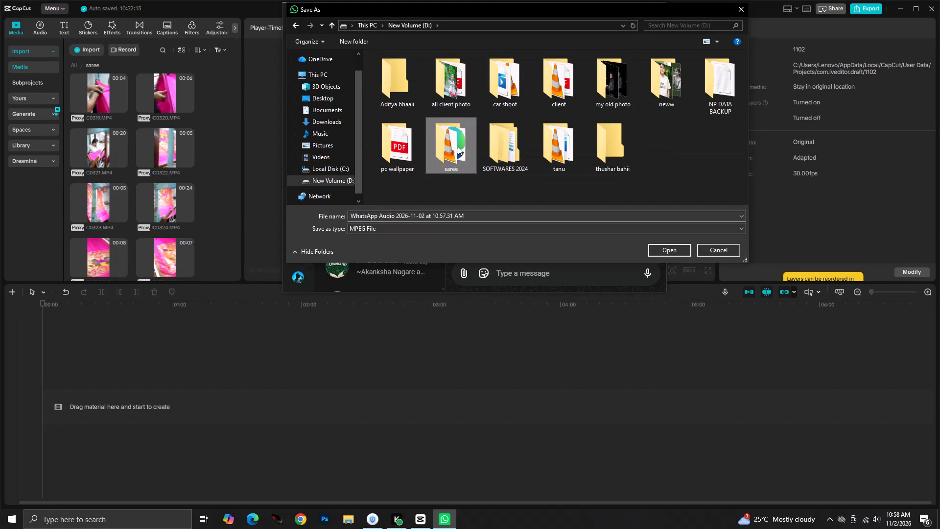
{"action": "left_click", "coordinate": [536, 213]}
{"action": "key", "text": "BackSpace"}
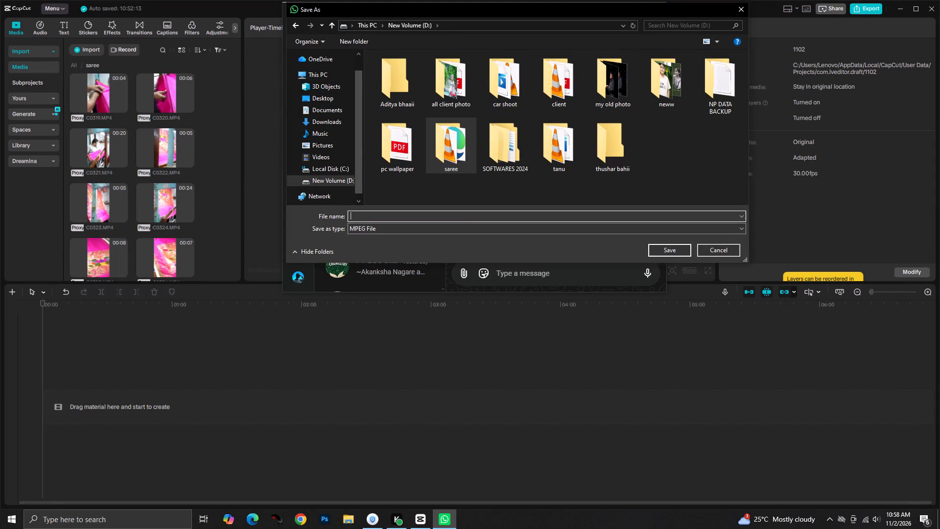
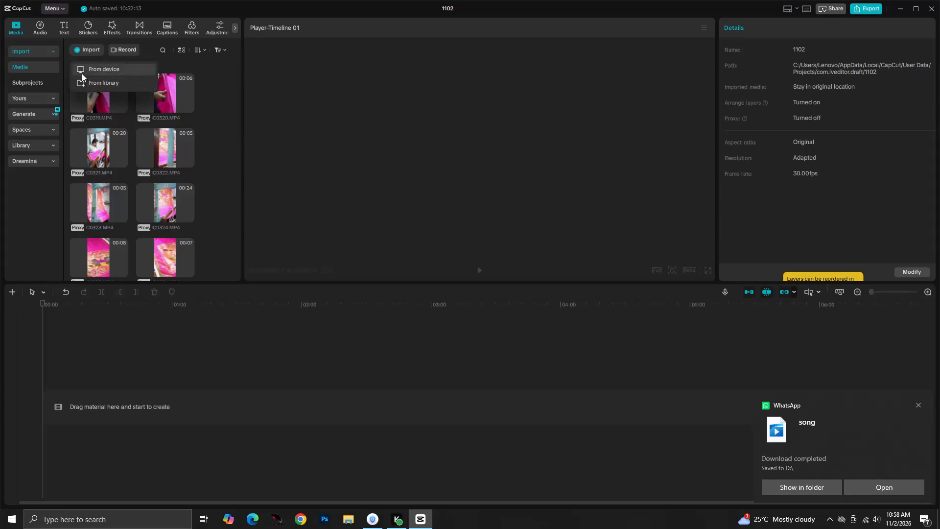
Import the song file from the root of New Volume (D:) into the project's saree media folder.
{"action": "left_click", "coordinate": [83, 70]}
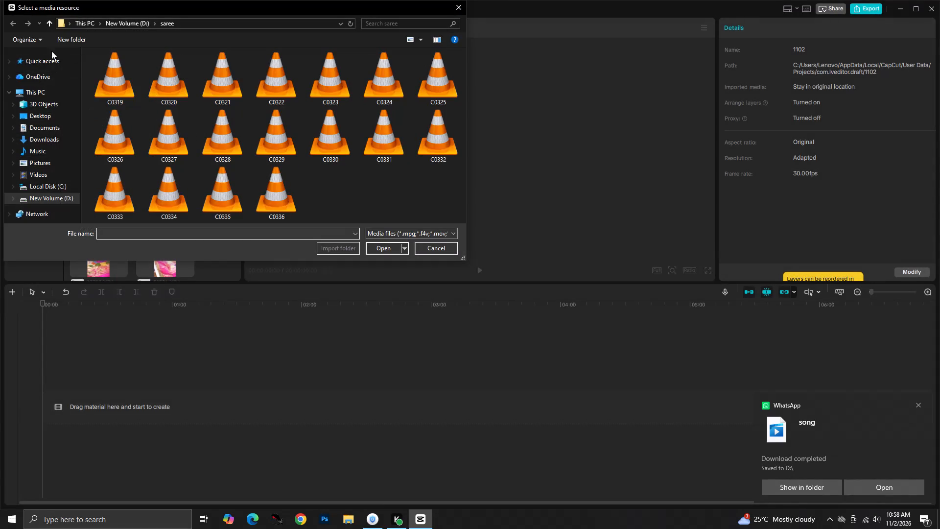
{"action": "left_click", "coordinate": [46, 86]}
{"action": "left_click", "coordinate": [48, 88]}
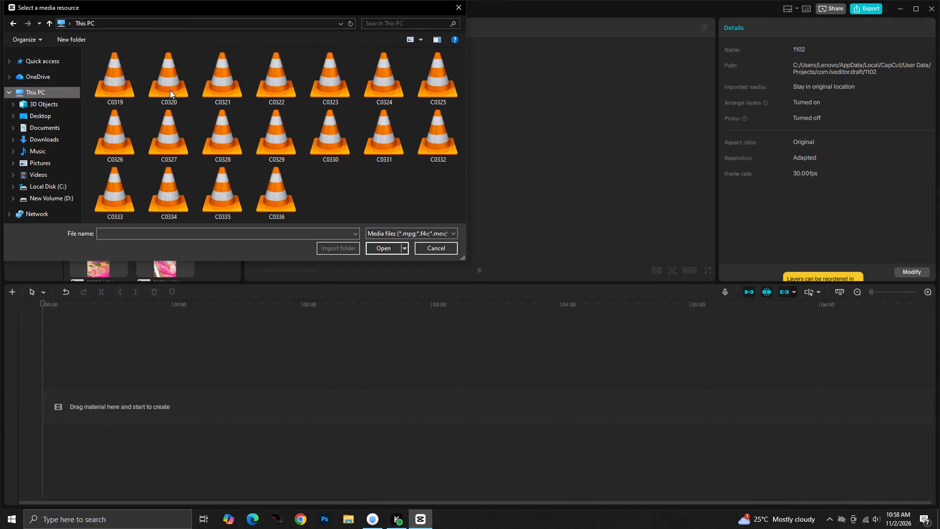
{"action": "double_click", "coordinate": [253, 195]}
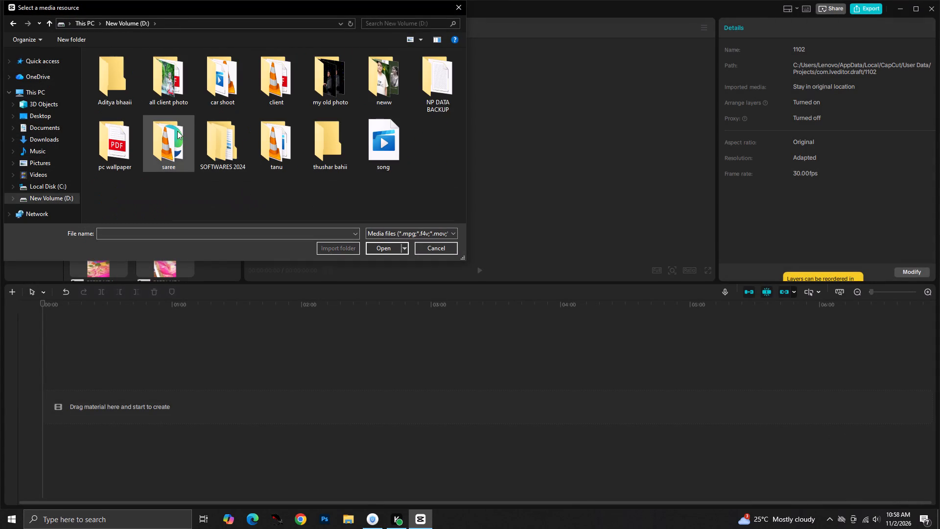
{"action": "left_click", "coordinate": [397, 148]}
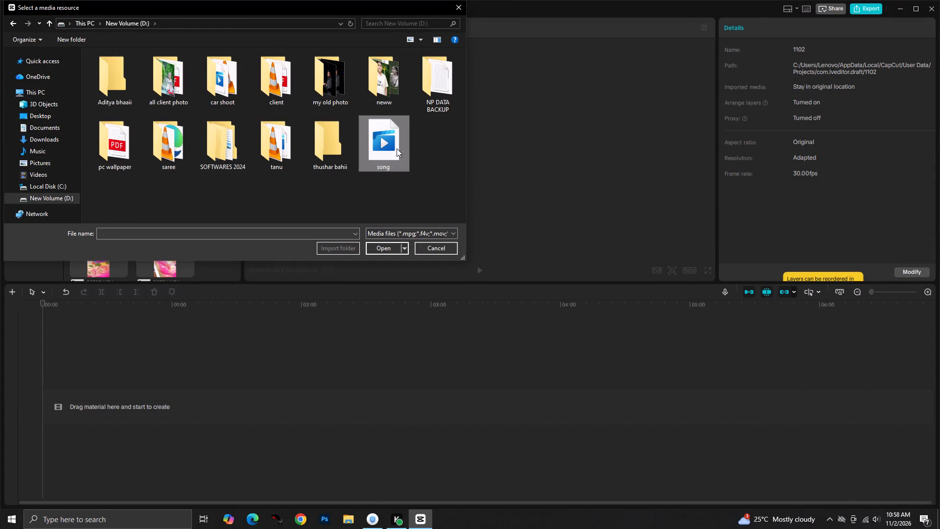
{"action": "left_click", "coordinate": [376, 245]}
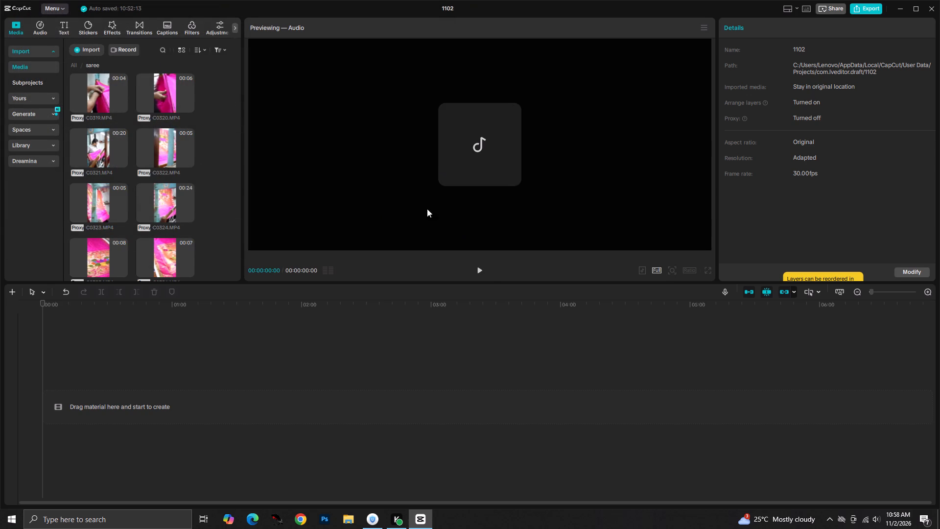
Add the song .mpeg audio from the saree media folder to the start of the empty timeline.
{"action": "left_click_drag", "start_coordinate": [158, 250], "coordinate": [141, 362]}
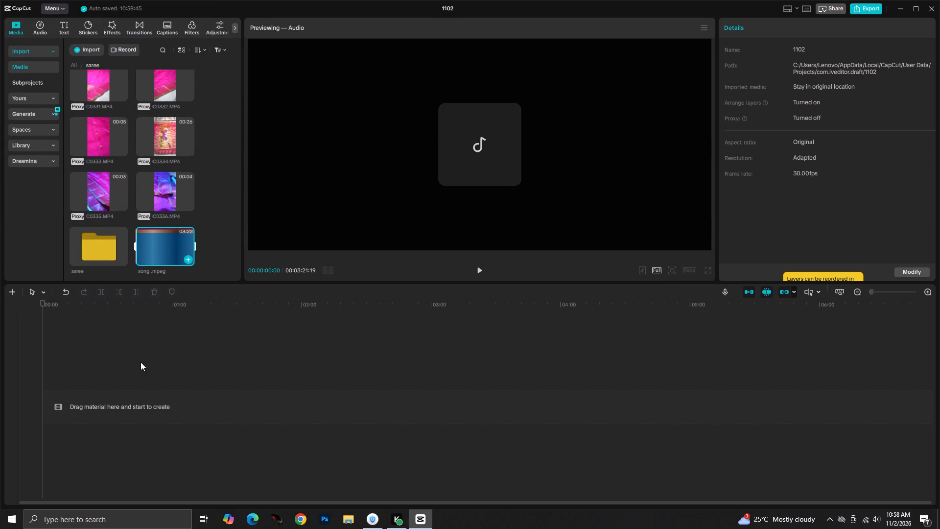
{"action": "left_click_drag", "start_coordinate": [141, 362], "coordinate": [90, 401]}
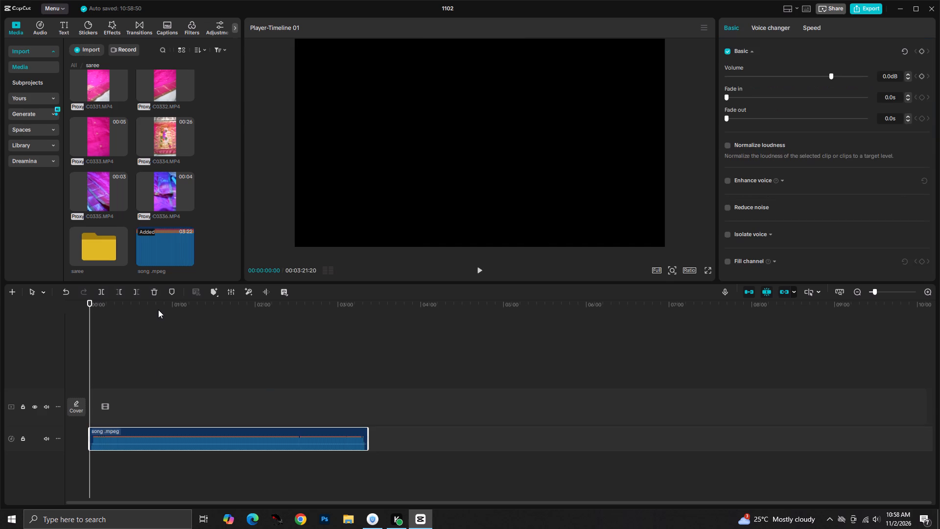
Play the song's opening and adjust the system headphone volume while listening.
{"action": "key", "text": "space"}
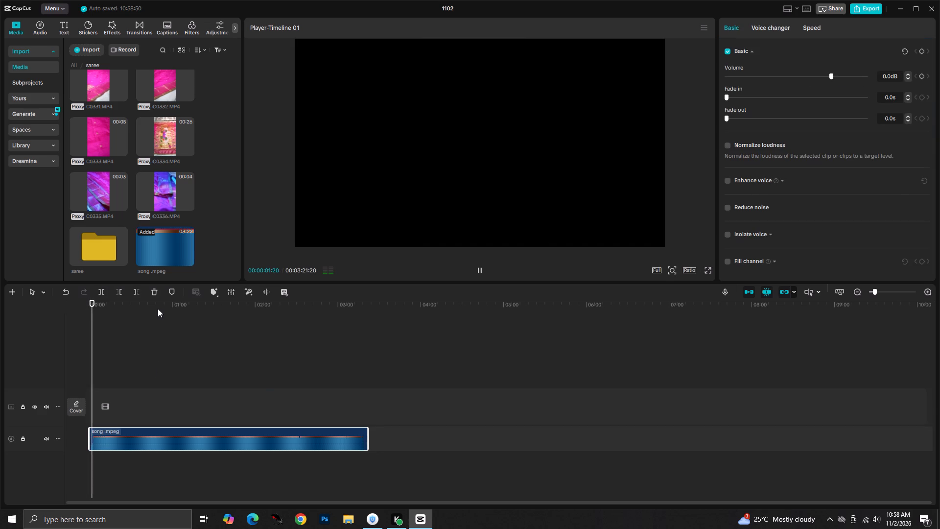
{"action": "left_click", "coordinate": [876, 520]}
{"action": "scroll", "coordinate": [876, 519], "scroll_direction": "down", "scroll_amount": 6}
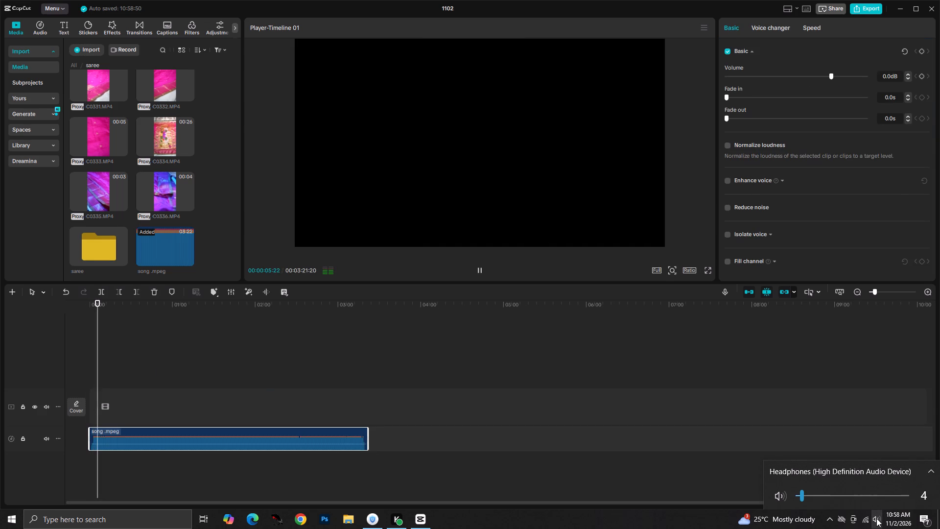
{"action": "scroll", "coordinate": [876, 518], "scroll_direction": "up", "scroll_amount": 1}
{"action": "left_click", "coordinate": [473, 452]}
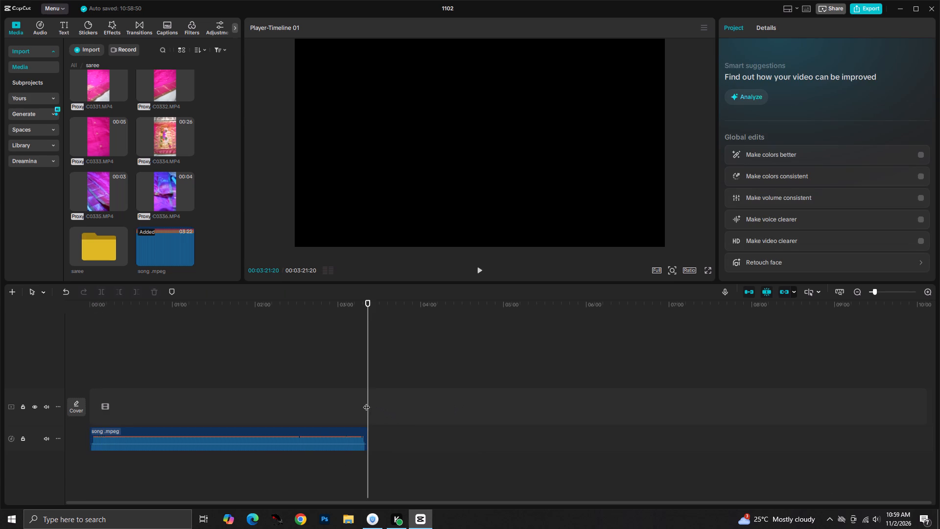
Return to the start of the song, raise the headphone volume to 14 and play the opening again.
{"action": "left_click_drag", "start_coordinate": [366, 402], "coordinate": [0, 417]}
{"action": "key", "text": "ctrl+equal"}
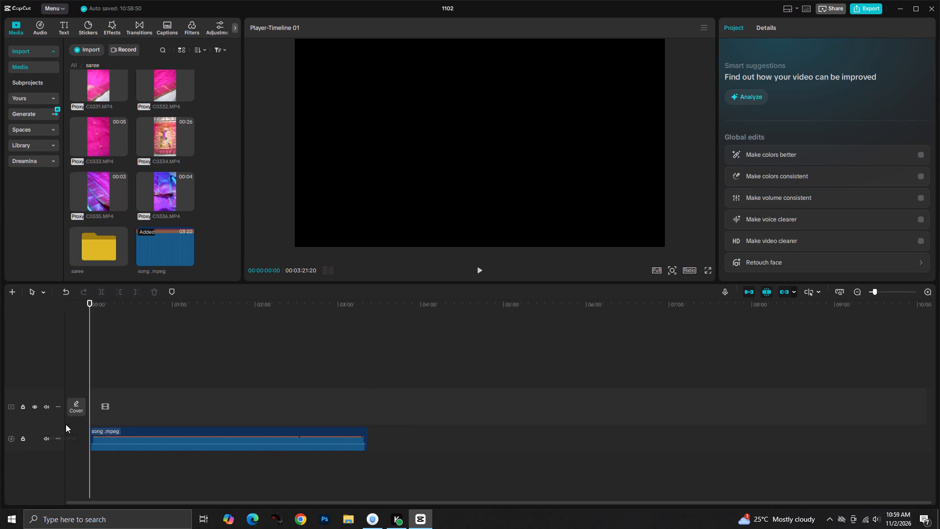
{"action": "key", "text": "ctrl+equal"}
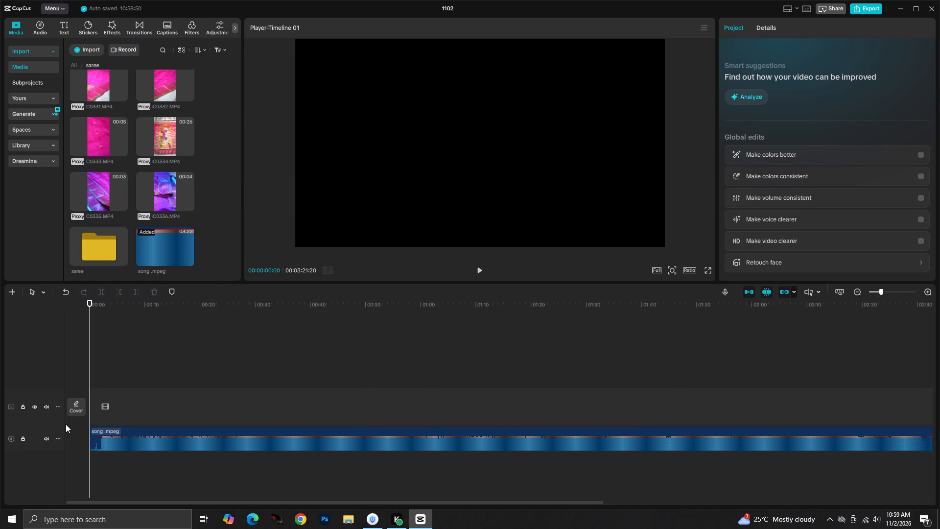
{"action": "key", "text": "space"}
{"action": "key", "text": "space"}
{"action": "key", "text": "space"}
{"action": "key", "text": "space"}
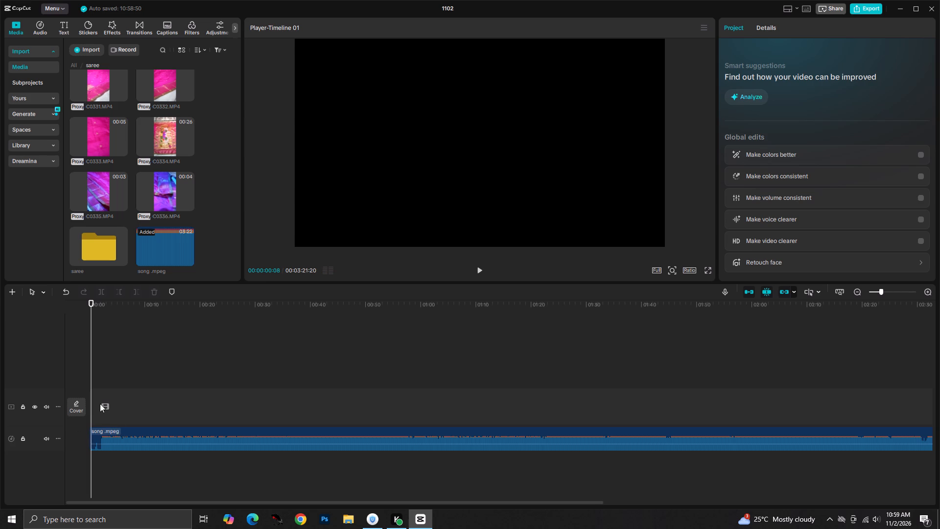
{"action": "left_click", "coordinate": [880, 520]}
{"action": "scroll", "coordinate": [880, 519], "scroll_direction": "up", "scroll_amount": 4}
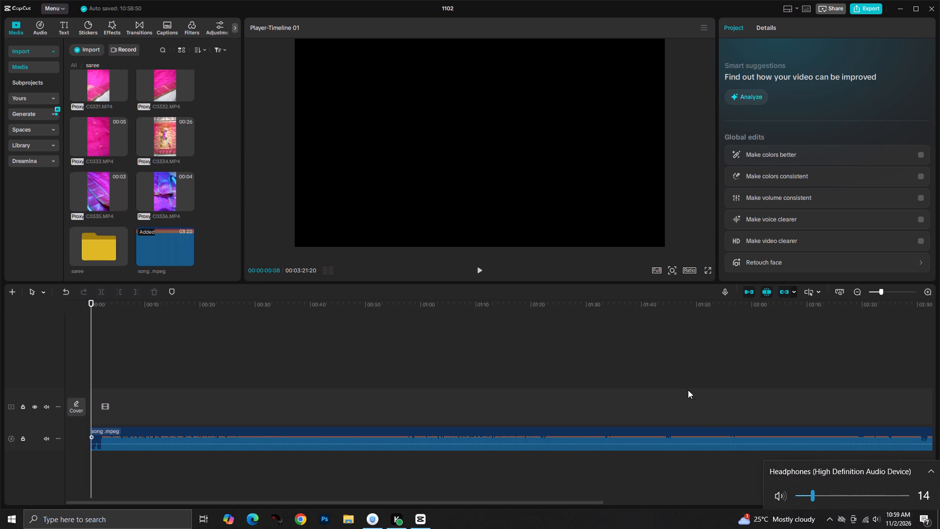
{"action": "left_click", "coordinate": [478, 269]}
Set the project's aspect ratio to vertical 9:16.
{"action": "left_click", "coordinate": [691, 267]}
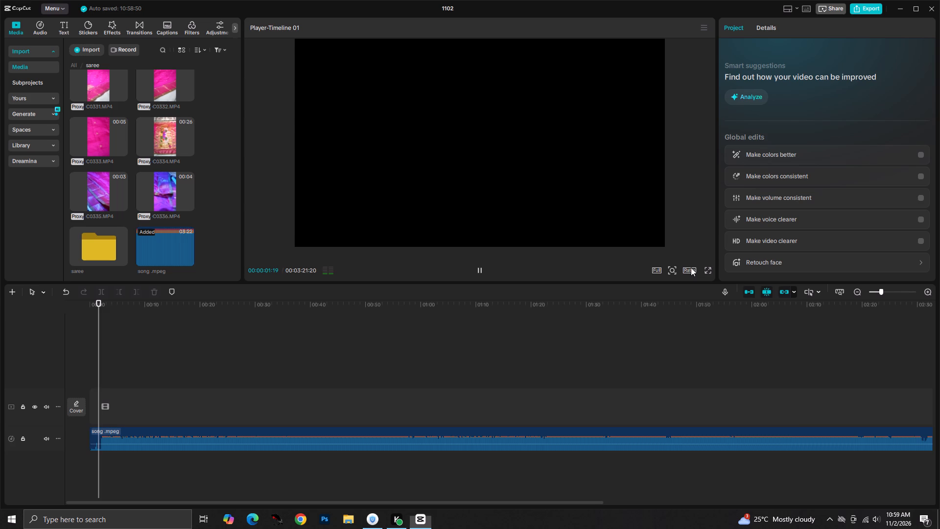
{"action": "left_click", "coordinate": [758, 376]}
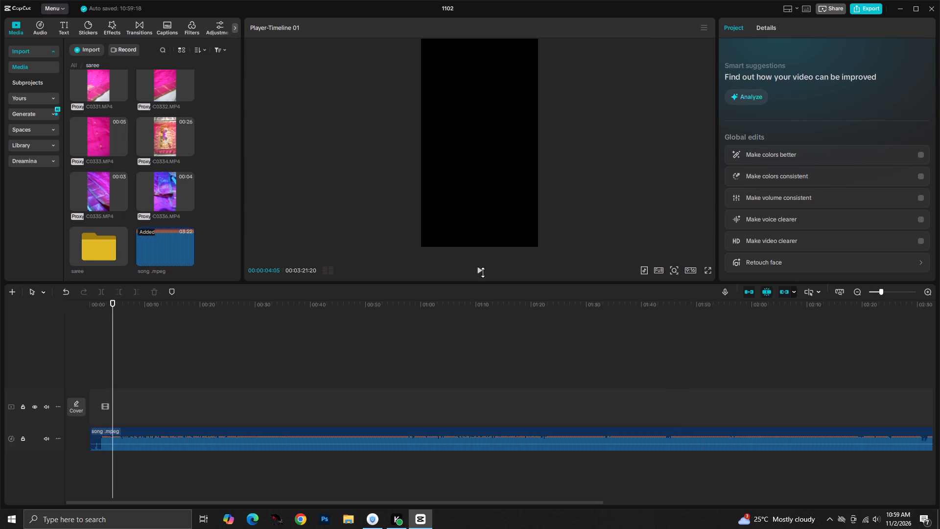
Resume the song from about 0:04 and lower the headphone volume to 10.
{"action": "left_click", "coordinate": [474, 270]}
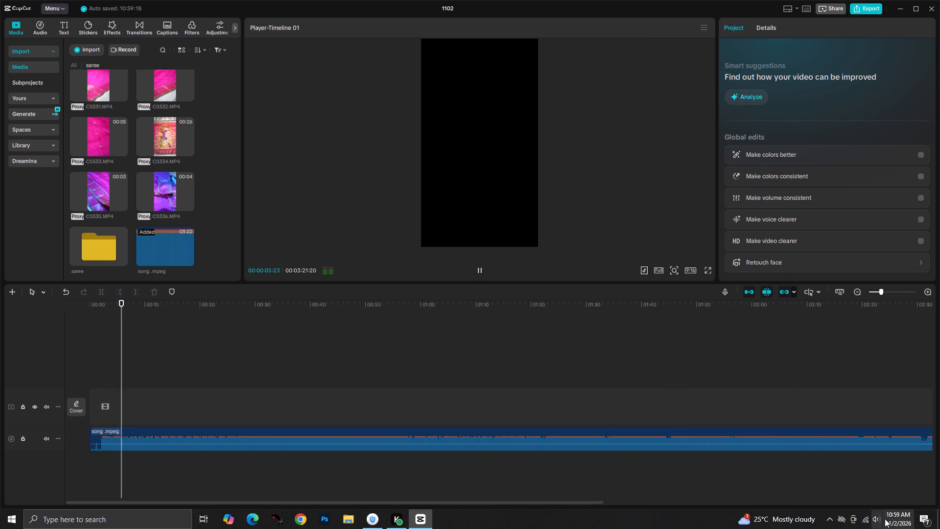
{"action": "left_click", "coordinate": [879, 518]}
{"action": "scroll", "coordinate": [877, 516], "scroll_direction": "down", "scroll_amount": 2}
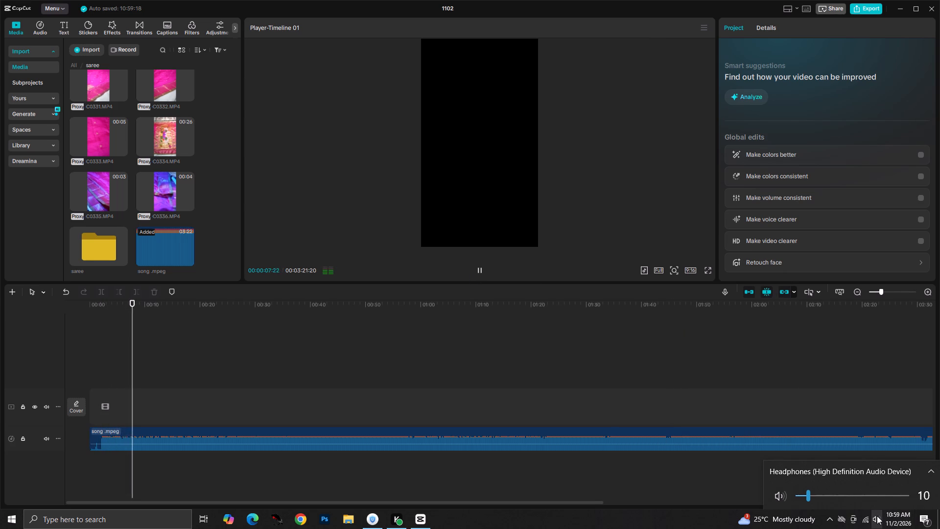
Listen to the song from about 1:32 and lower the headphone volume to 6.
{"action": "left_click", "coordinate": [598, 369]}
{"action": "left_click", "coordinate": [598, 369]}
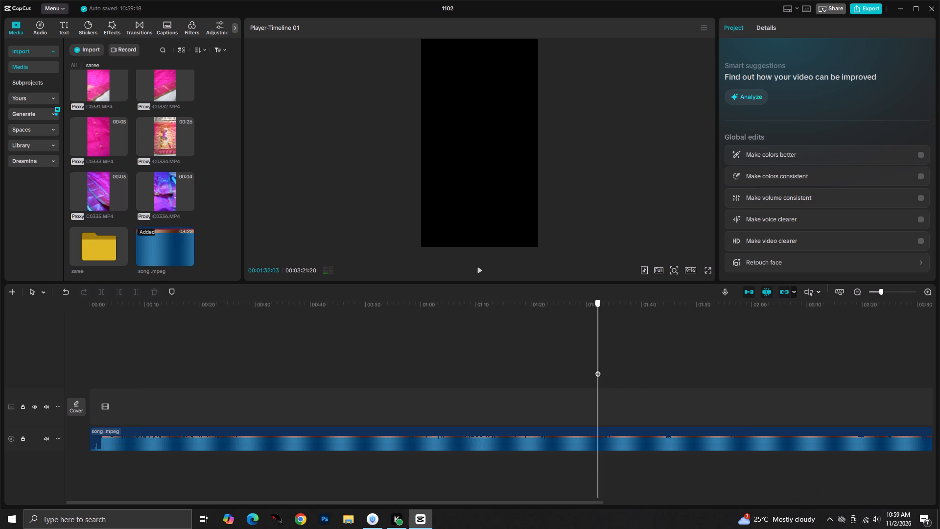
{"action": "key", "text": "space"}
{"action": "key", "text": "space"}
{"action": "key", "text": "space"}
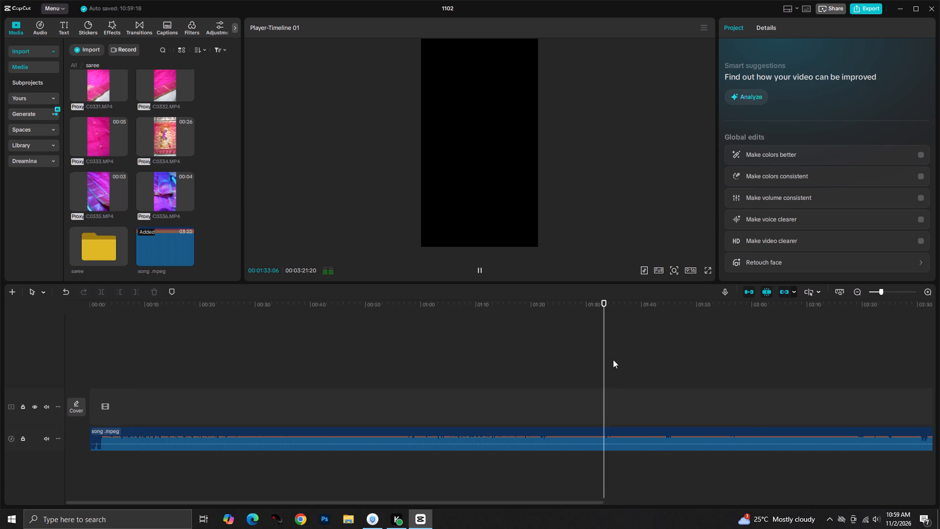
{"action": "key", "text": "space"}
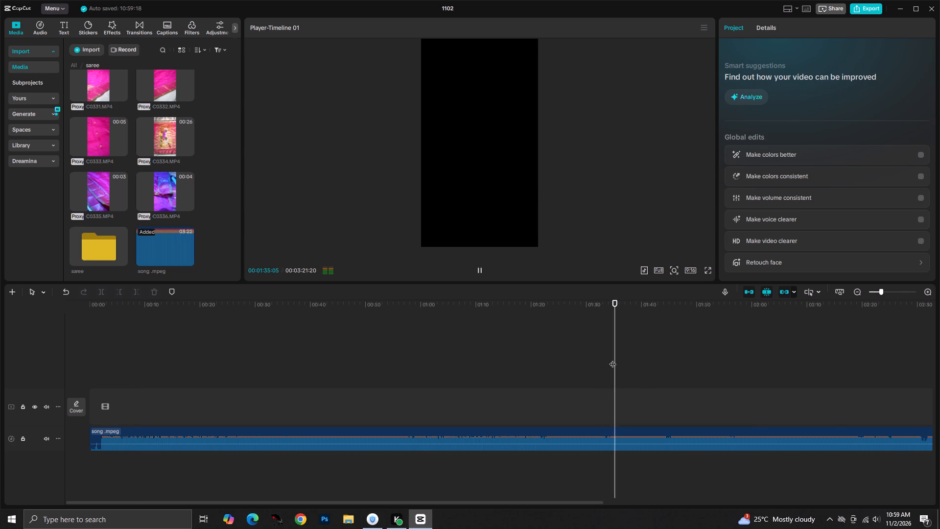
{"action": "left_click", "coordinate": [880, 525]}
{"action": "scroll", "coordinate": [876, 498], "scroll_direction": "down", "scroll_amount": 2}
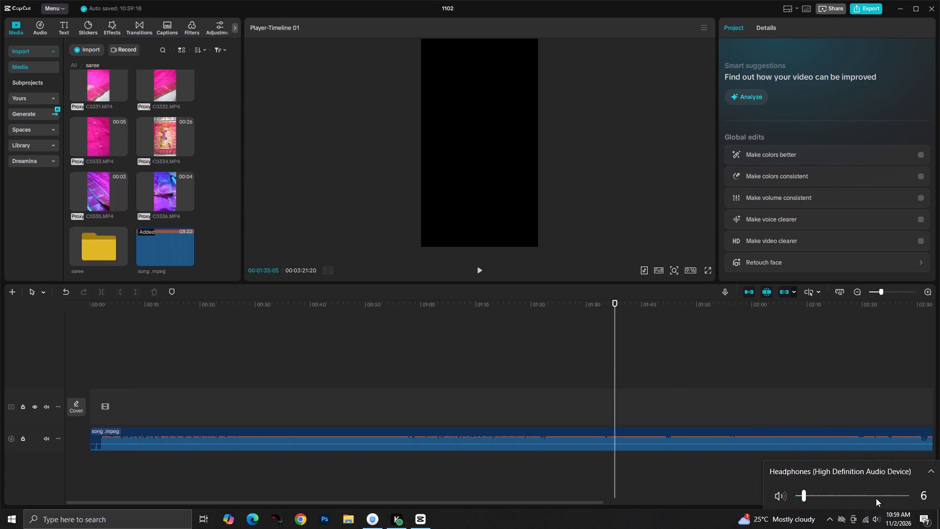
{"action": "key", "text": "space"}
Listen to the song's middle section from about 0:52 to 1:02 with the waveform enlarged.
{"action": "left_click_drag", "start_coordinate": [616, 390], "coordinate": [375, 388]}
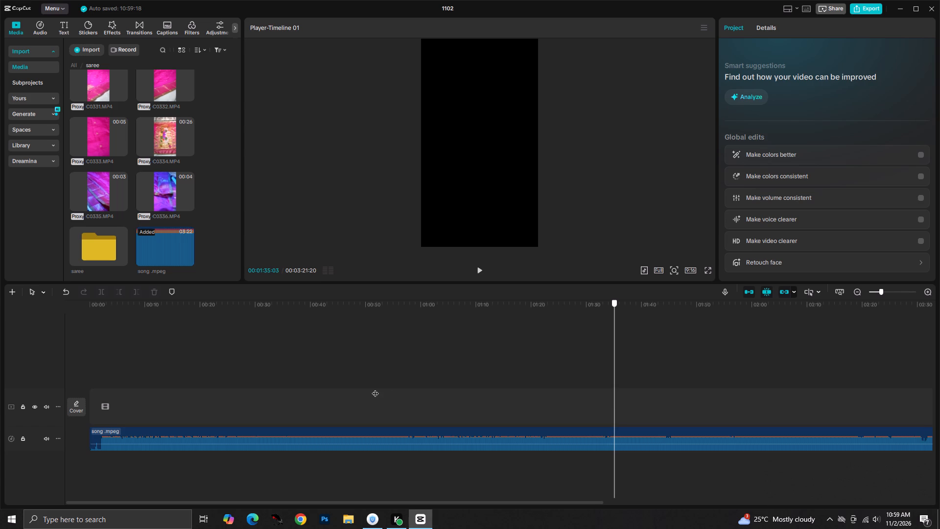
{"action": "left_click_drag", "start_coordinate": [375, 388], "coordinate": [375, 388]}
{"action": "key", "text": "space"}
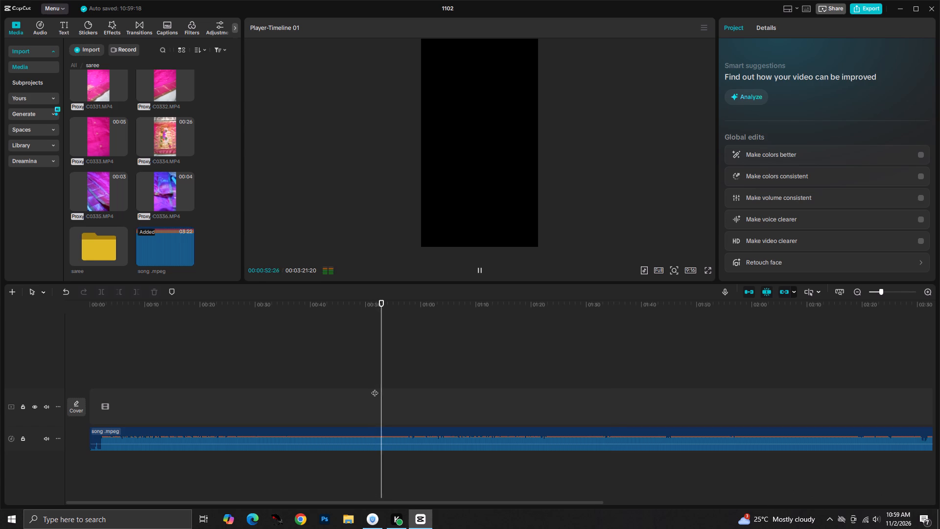
{"action": "key", "text": "ctrl+equal"}
{"action": "key", "text": "ctrl+equal"}
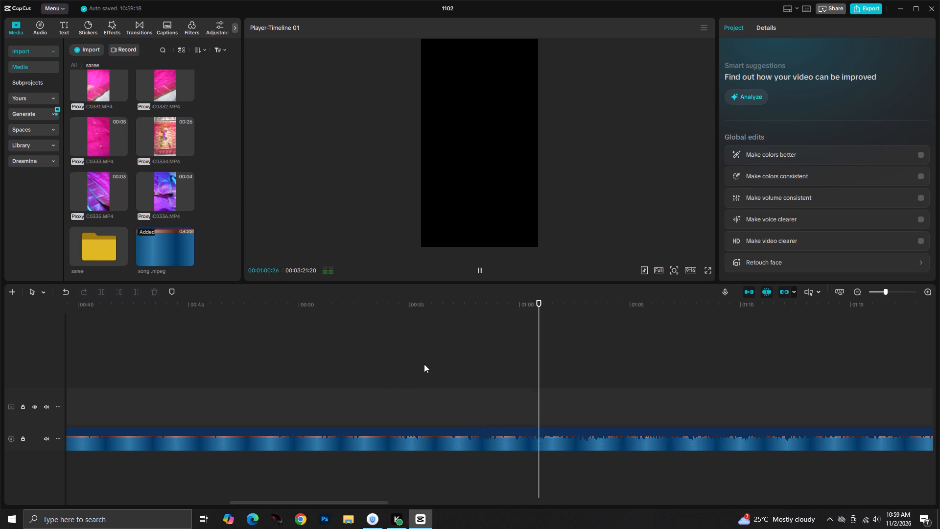
{"action": "key", "text": "space"}
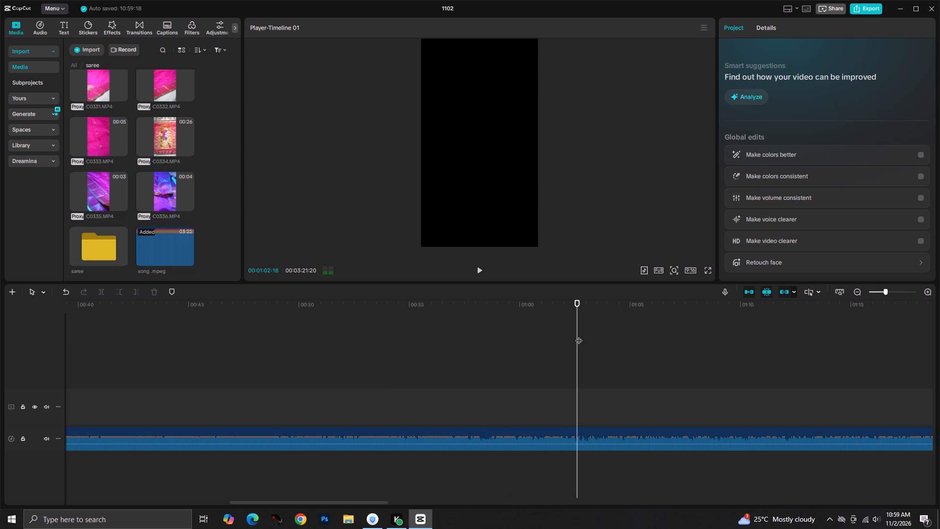
Return to the song's beginning, set the headphone volume to 8 and listen through to about 0:38.
{"action": "left_click_drag", "start_coordinate": [576, 336], "coordinate": [0, 277]}
{"action": "key", "text": "space"}
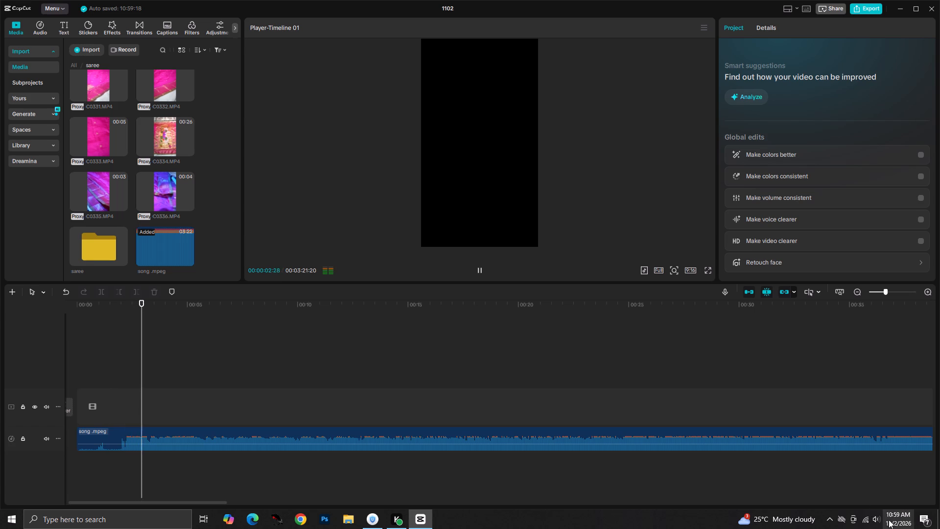
{"action": "left_click", "coordinate": [871, 516]}
{"action": "scroll", "coordinate": [871, 516], "scroll_direction": "up", "scroll_amount": 1}
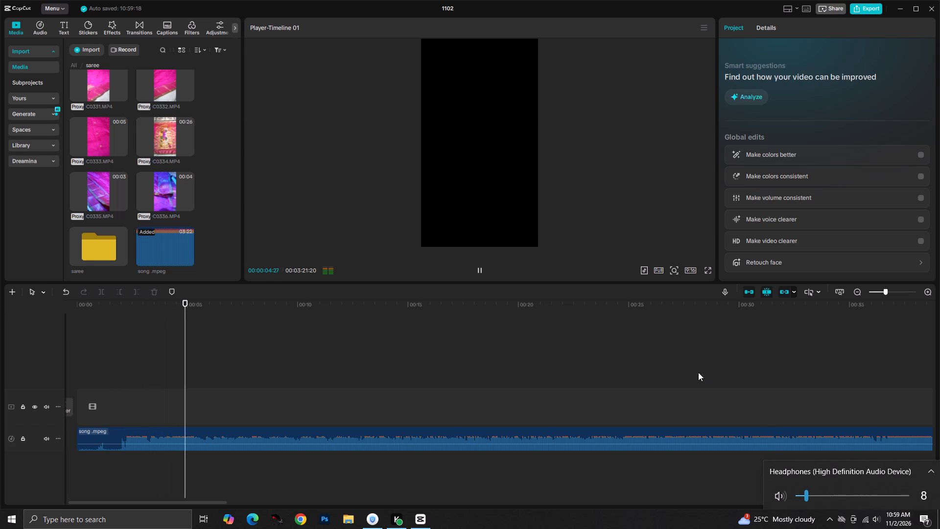
{"action": "left_click", "coordinate": [686, 360]}
{"action": "left_click_drag", "start_coordinate": [686, 360], "coordinate": [282, 332]}
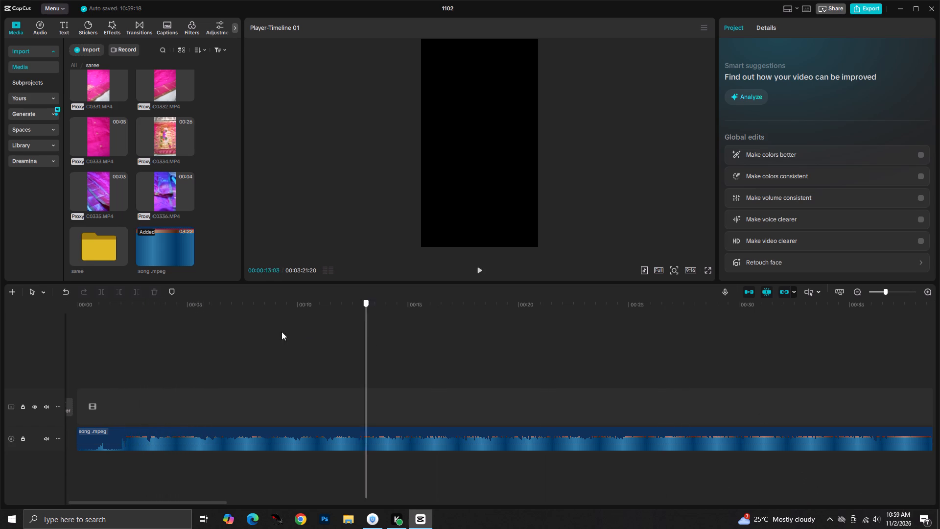
{"action": "left_click_drag", "start_coordinate": [282, 332], "coordinate": [141, 324]}
{"action": "key", "text": "space"}
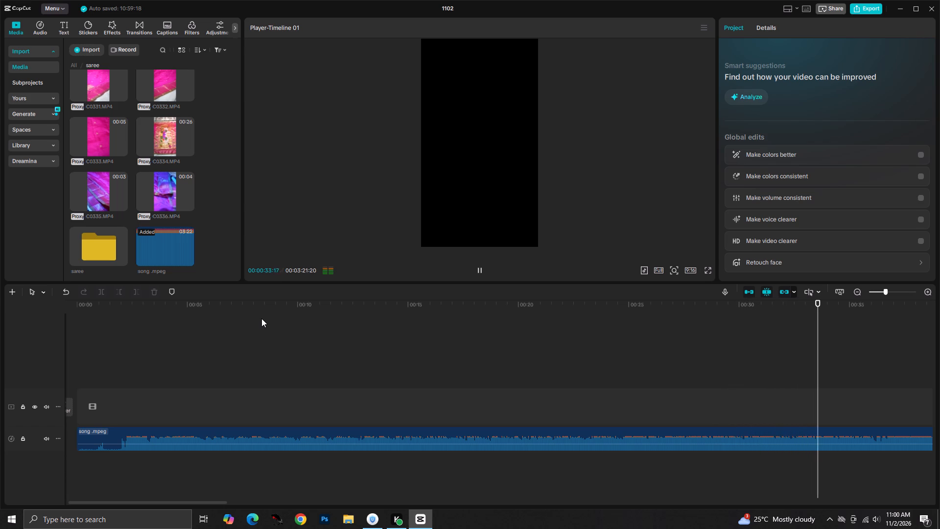
{"action": "right_click_drag", "start_coordinate": [261, 318], "coordinate": [256, 321]}
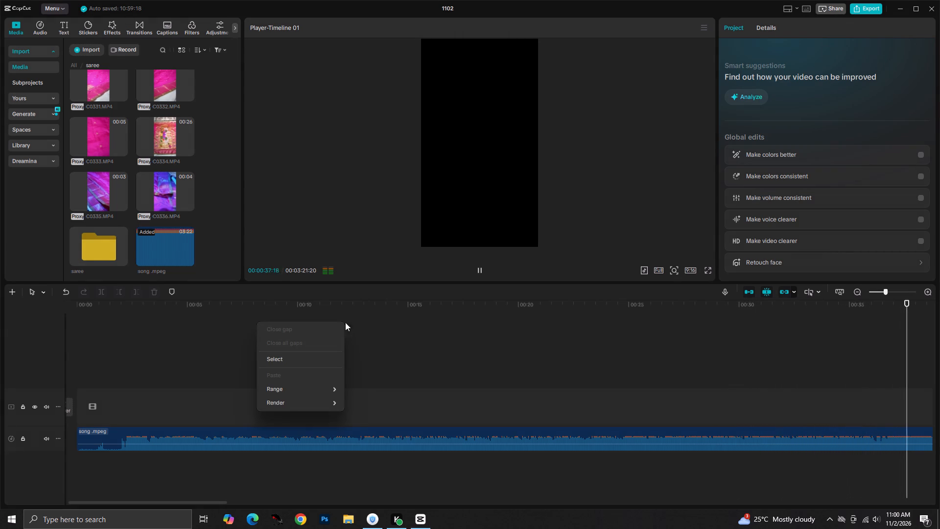
{"action": "left_click", "coordinate": [447, 328]}
{"action": "key", "text": "space"}
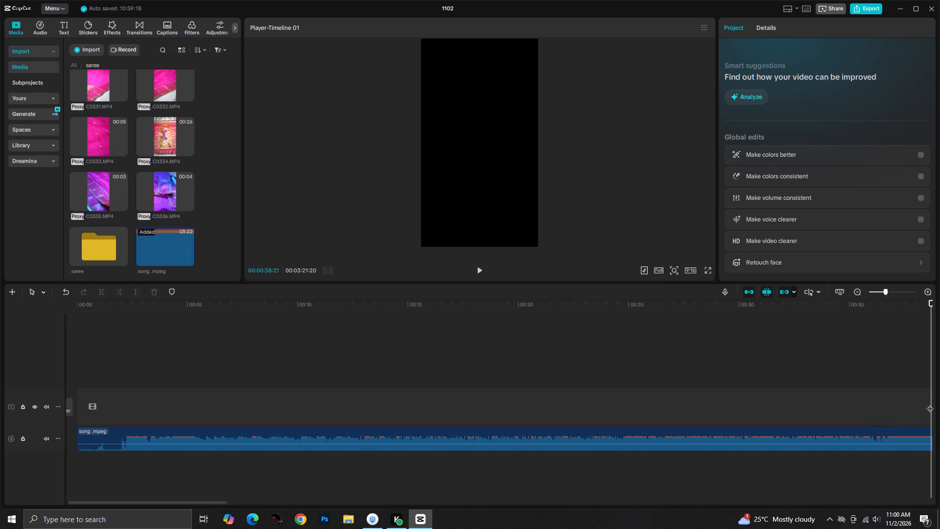
Sample the song at about 0:45 and again at about 0:31 to compare the passages.
{"action": "left_click_drag", "start_coordinate": [934, 404], "coordinate": [608, 450]}
{"action": "key", "text": "space"}
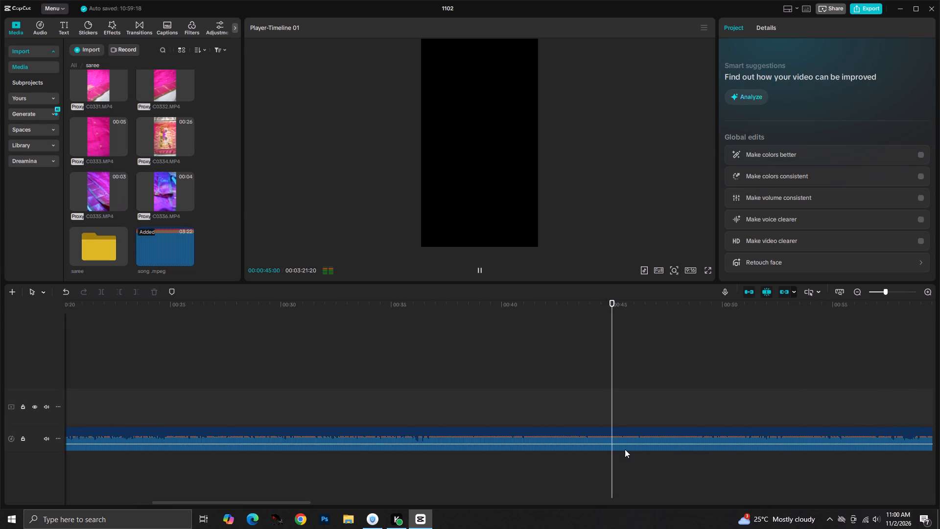
{"action": "key", "text": "space"}
{"action": "left_click_drag", "start_coordinate": [621, 400], "coordinate": [262, 420]}
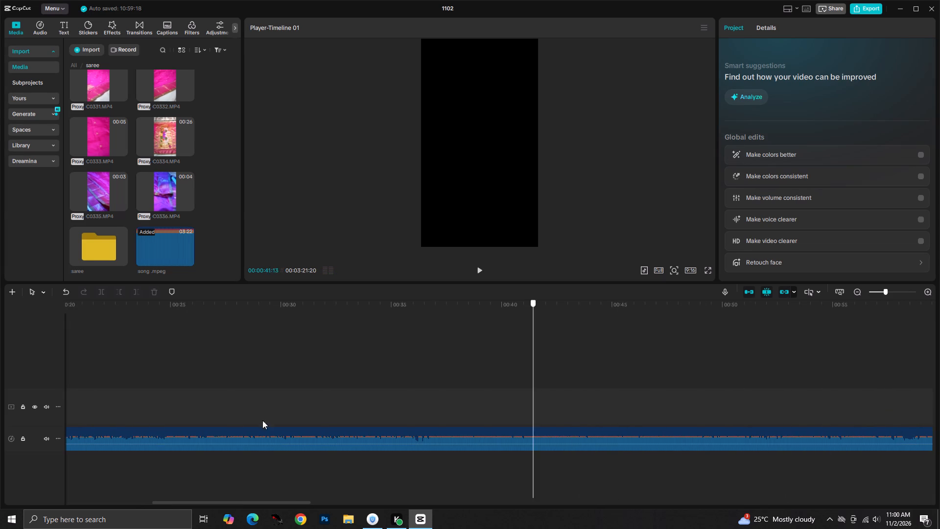
{"action": "left_click_drag", "start_coordinate": [262, 420], "coordinate": [301, 430]}
{"action": "key", "text": "space"}
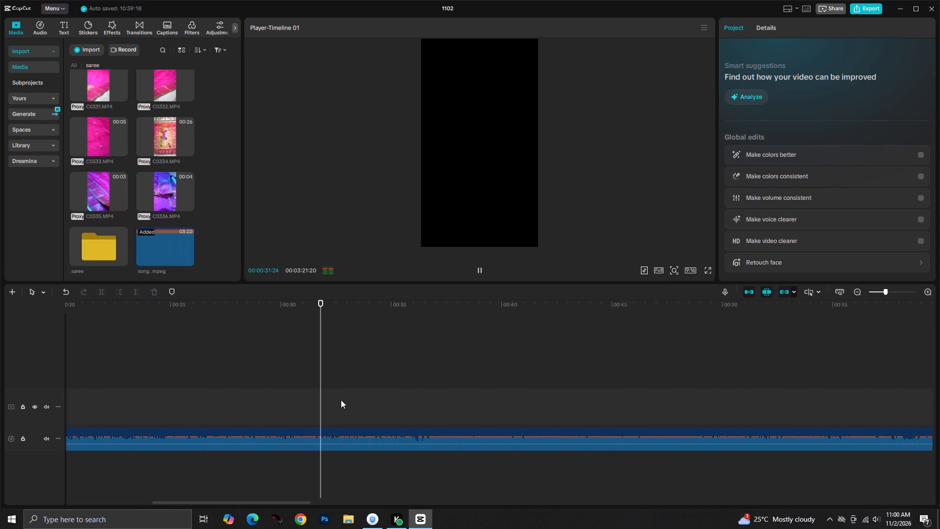
Listen repeatedly to the song around 0:24 to pinpoint where the used section should start.
{"action": "key", "text": "space"}
{"action": "left_click_drag", "start_coordinate": [327, 405], "coordinate": [142, 411]}
{"action": "key", "text": "space"}
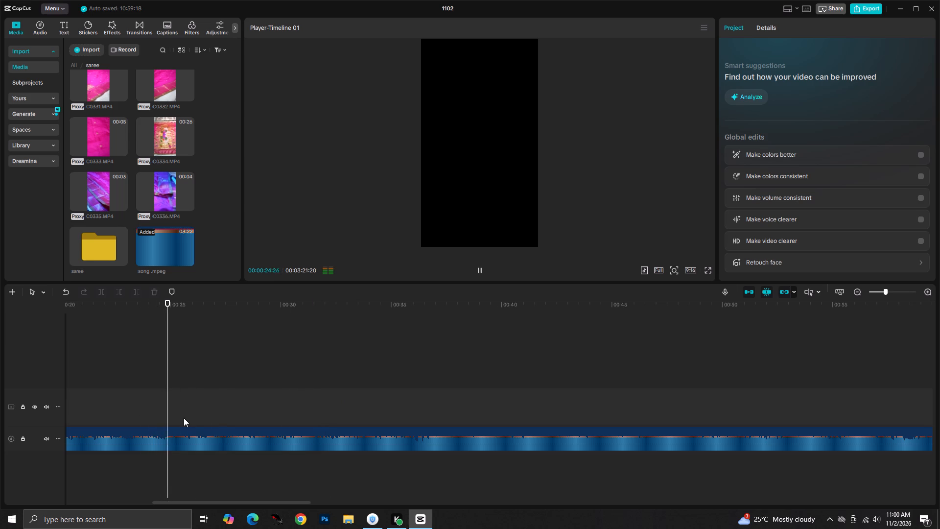
{"action": "key", "text": "space"}
{"action": "left_click_drag", "start_coordinate": [172, 402], "coordinate": [165, 404]}
{"action": "key", "text": "space"}
{"action": "key", "text": "space"}
{"action": "left_click_drag", "start_coordinate": [174, 405], "coordinate": [168, 407]}
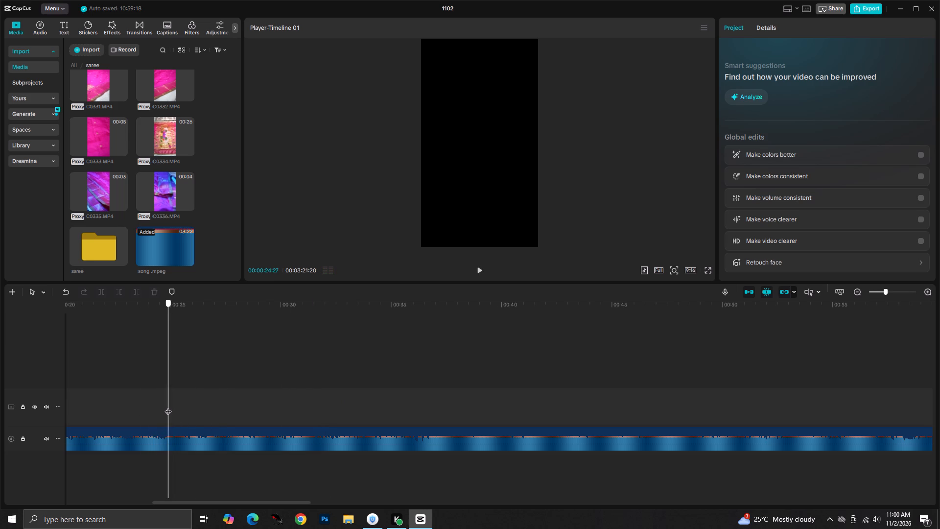
{"action": "left_click_drag", "start_coordinate": [168, 407], "coordinate": [159, 409]}
{"action": "left_click", "coordinate": [154, 409]}
{"action": "key", "text": "space"}
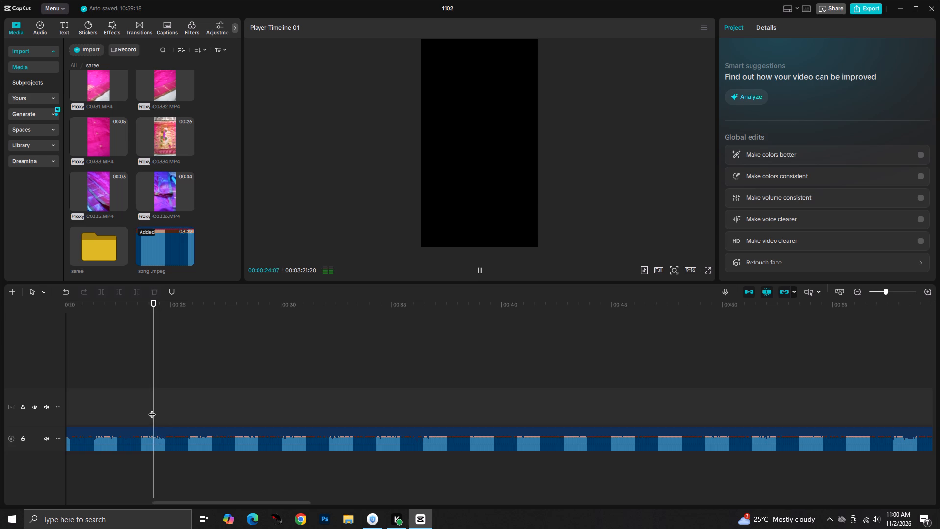
{"action": "key", "text": "space"}
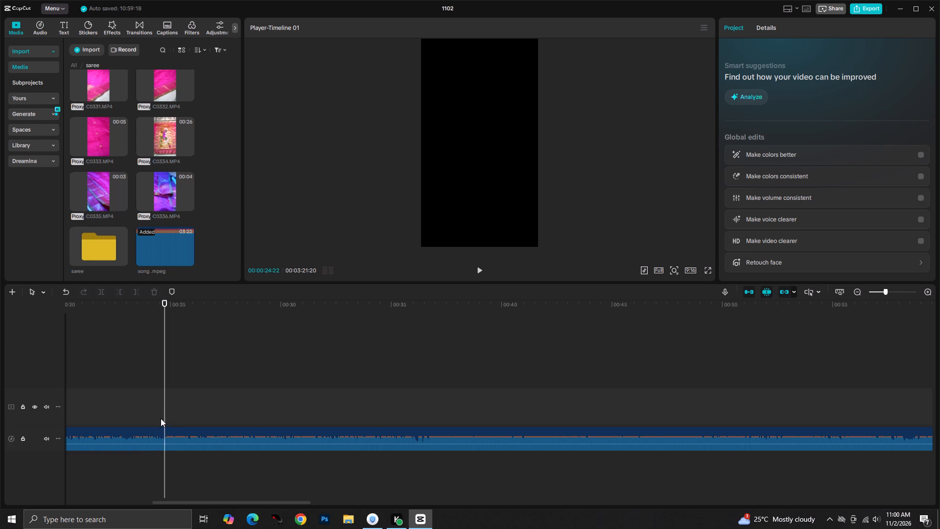
Split the song at 00:00:24:07 and delete the part before the cut.
{"action": "left_click_drag", "start_coordinate": [164, 412], "coordinate": [154, 414]}
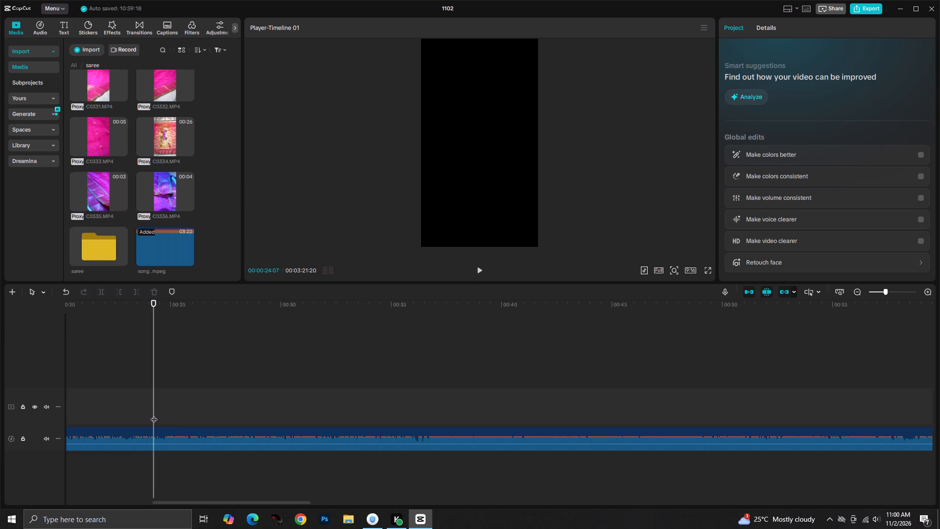
{"action": "left_click", "coordinate": [135, 427]}
{"action": "left_click", "coordinate": [103, 289]}
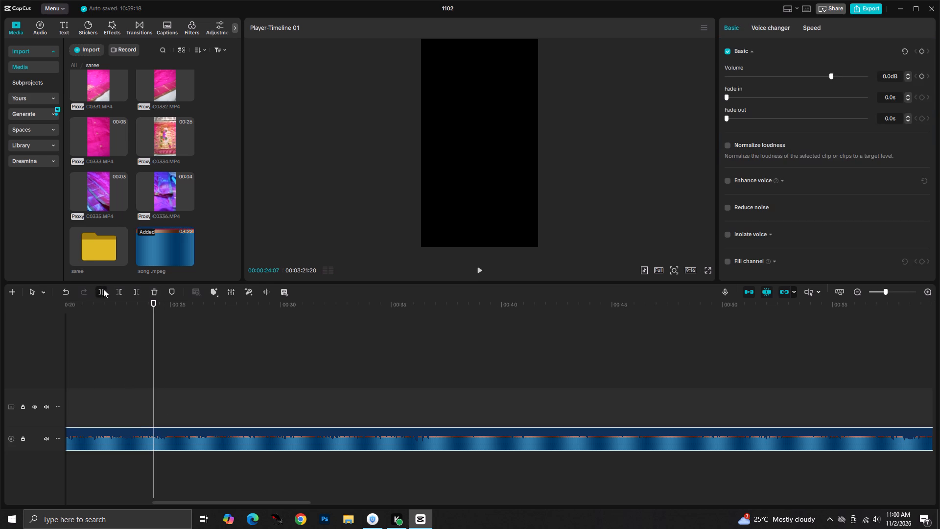
{"action": "left_click", "coordinate": [128, 446]}
{"action": "key", "text": "Delete"}
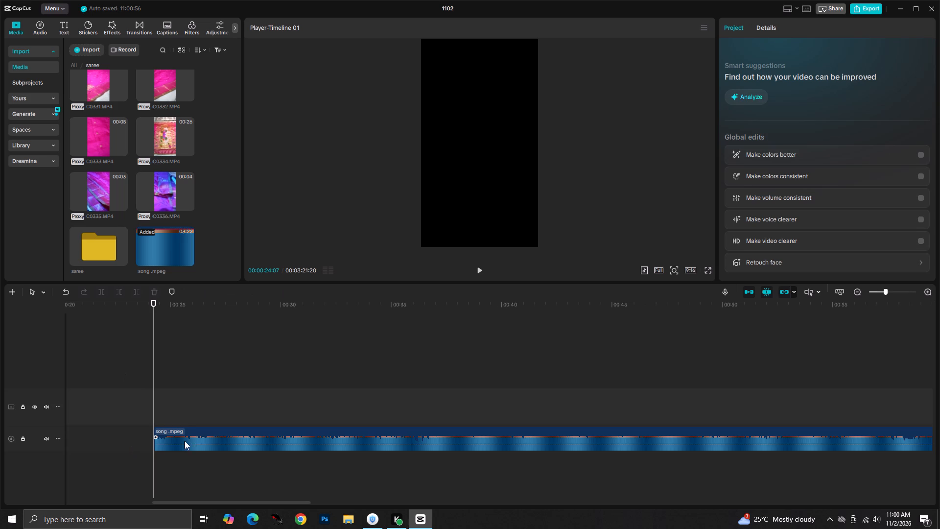
Move the trimmed song to the very start of the timeline, at 00:00:00:00, and listen to its opening.
{"action": "left_click_drag", "start_coordinate": [196, 435], "coordinate": [110, 435]}
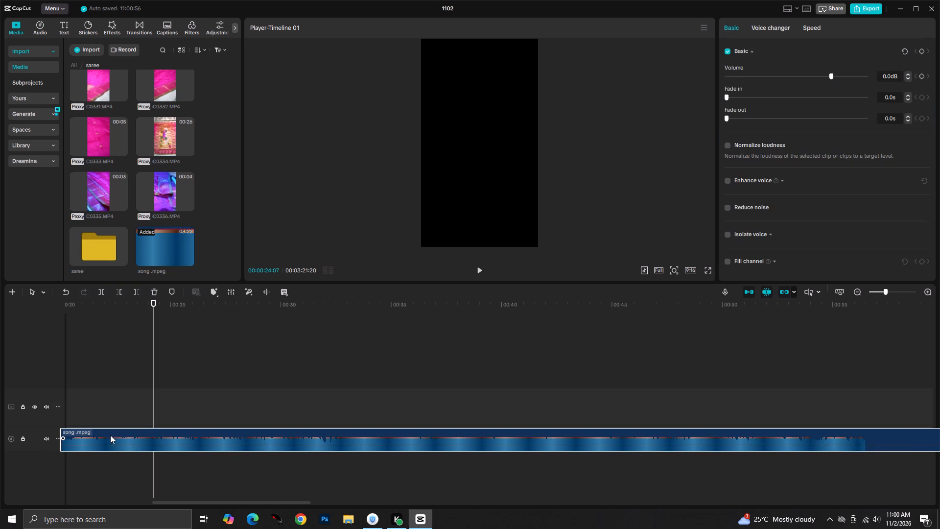
{"action": "left_click_drag", "start_coordinate": [110, 435], "coordinate": [110, 437]}
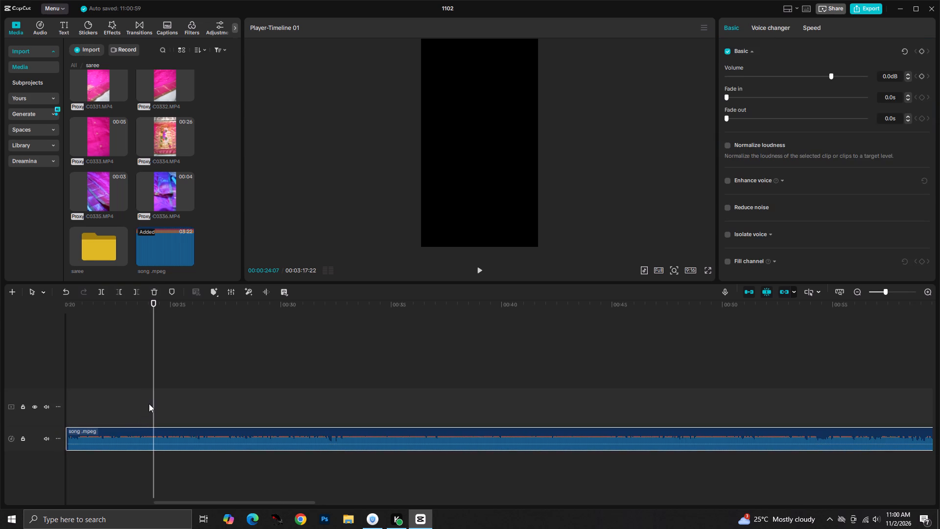
{"action": "left_click_drag", "start_coordinate": [152, 401], "coordinate": [19, 415]}
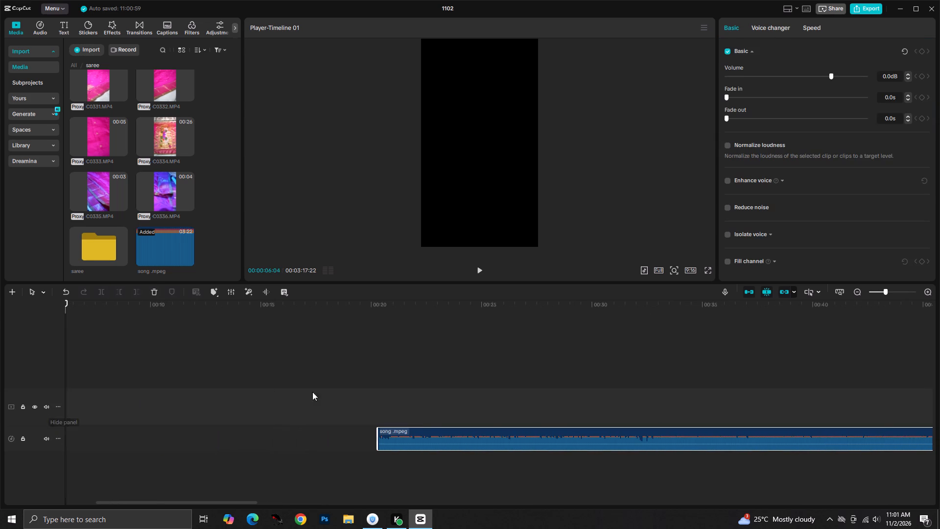
{"action": "left_click_drag", "start_coordinate": [405, 429], "coordinate": [0, 404]}
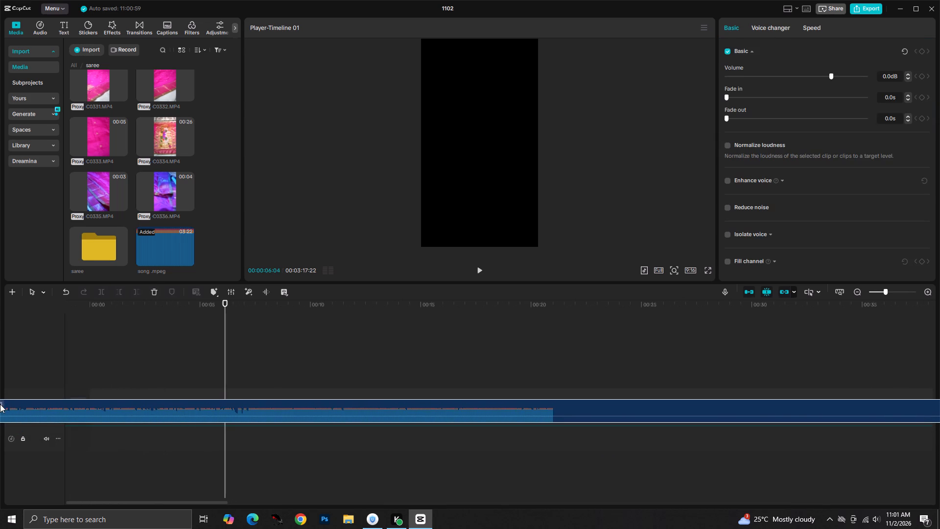
{"action": "left_click_drag", "start_coordinate": [0, 404], "coordinate": [122, 433]}
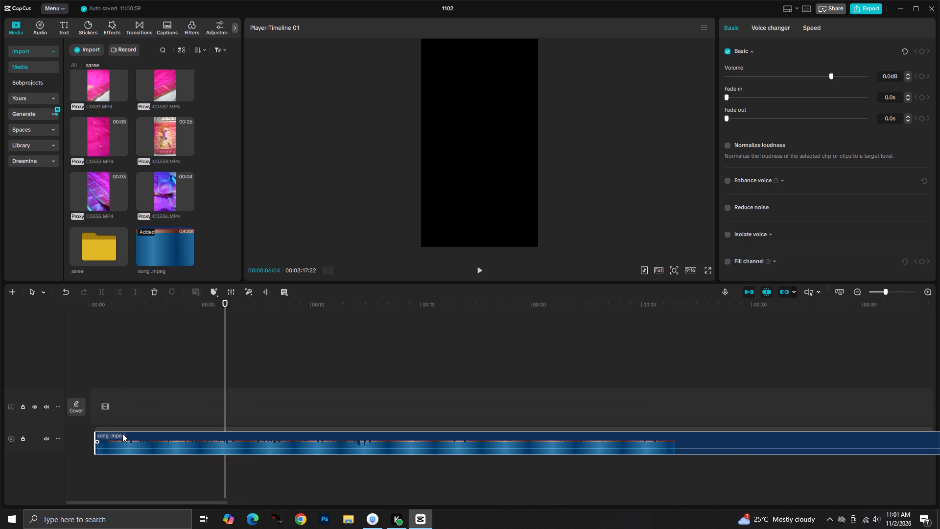
{"action": "left_click_drag", "start_coordinate": [122, 433], "coordinate": [122, 430]}
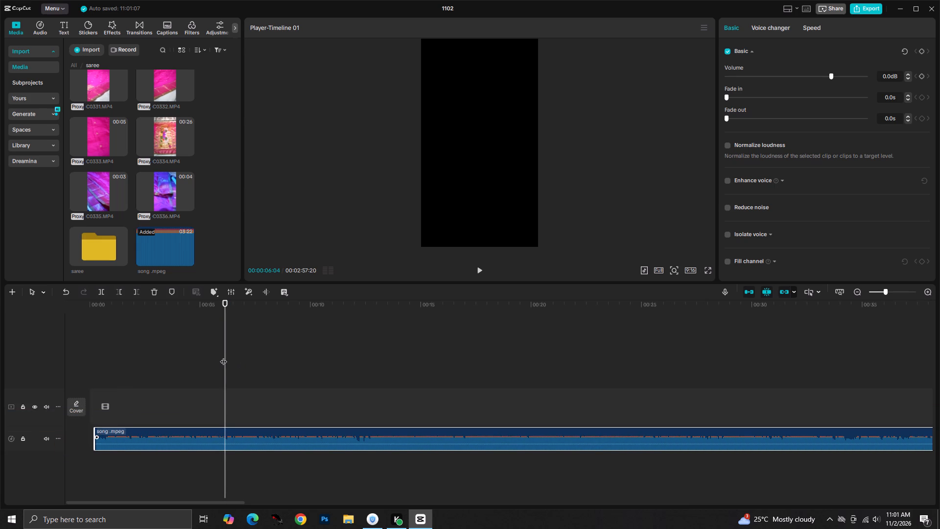
{"action": "left_click_drag", "start_coordinate": [223, 357], "coordinate": [10, 369]}
{"action": "key", "text": "space"}
{"action": "key", "text": "space"}
{"action": "left_click_drag", "start_coordinate": [138, 439], "coordinate": [133, 438]}
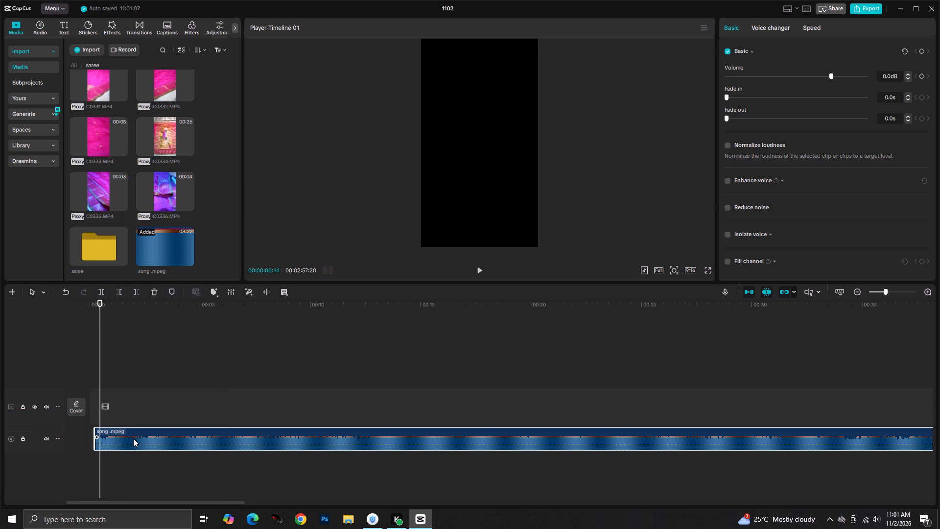
{"action": "left_click_drag", "start_coordinate": [133, 438], "coordinate": [125, 437]}
{"action": "left_click_drag", "start_coordinate": [100, 377], "coordinate": [11, 366]}
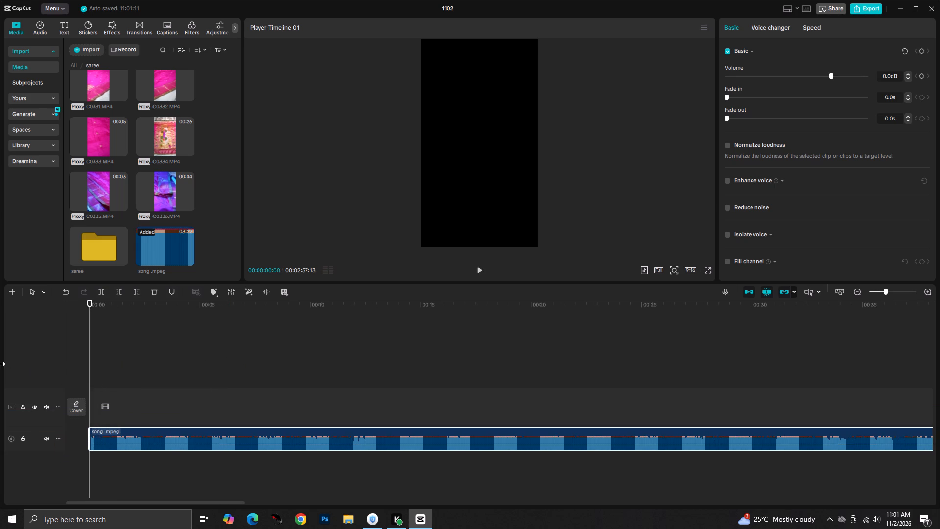
{"action": "key", "text": "space"}
{"action": "key", "text": "space"}
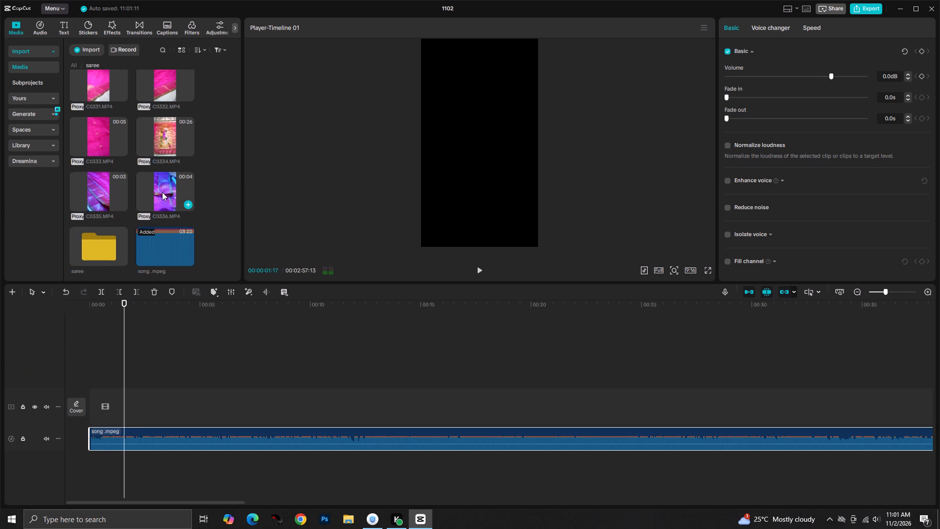
Add clip C0319.MP4 at the start of the main video track and mute that track.
{"action": "scroll", "coordinate": [162, 192], "scroll_direction": "up", "scroll_amount": 11}
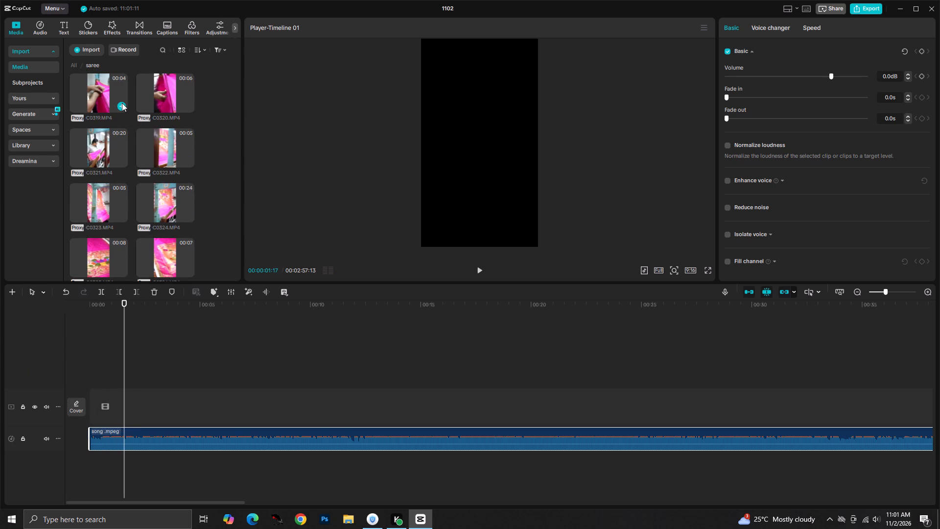
{"action": "left_click", "coordinate": [121, 102]}
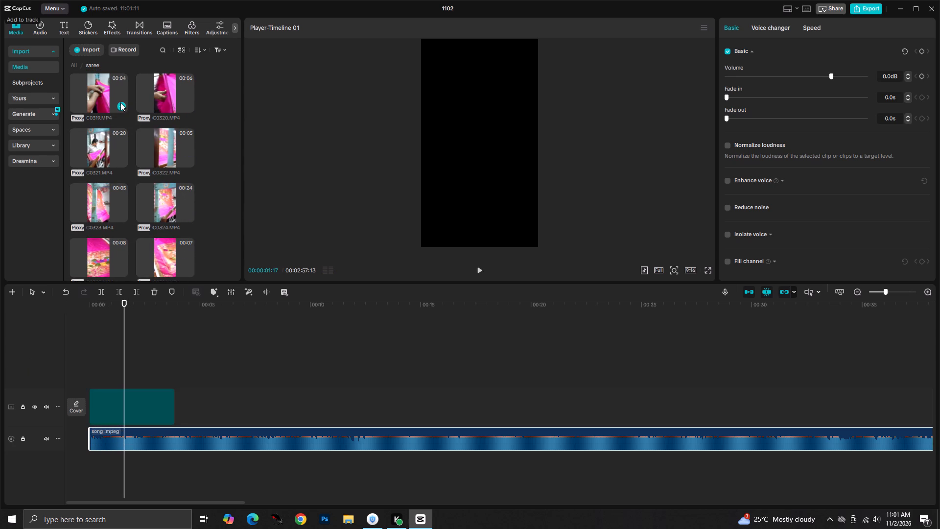
{"action": "left_click_drag", "start_coordinate": [123, 361], "coordinate": [67, 358]}
{"action": "left_click", "coordinate": [43, 405]}
Play the clip against the song and trim its end to a length of about 1.7 s.
{"action": "key", "text": "space"}
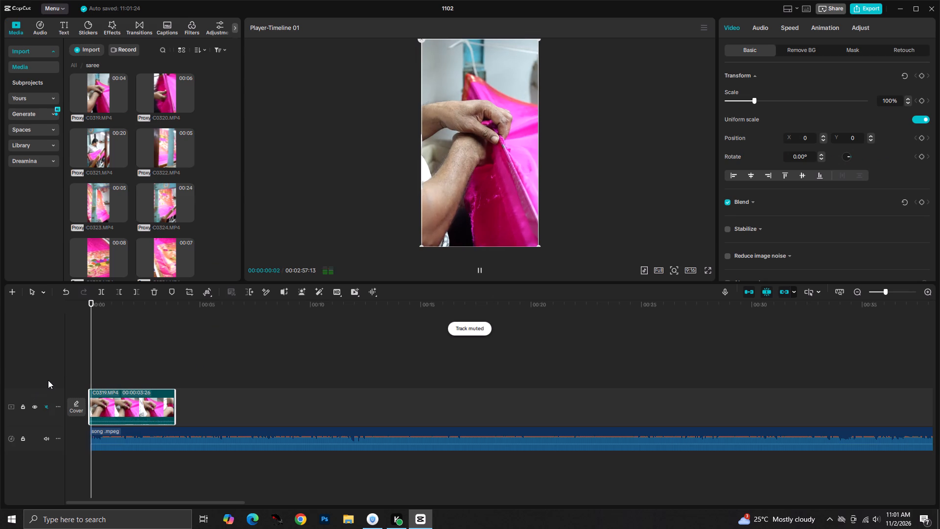
{"action": "key", "text": "space"}
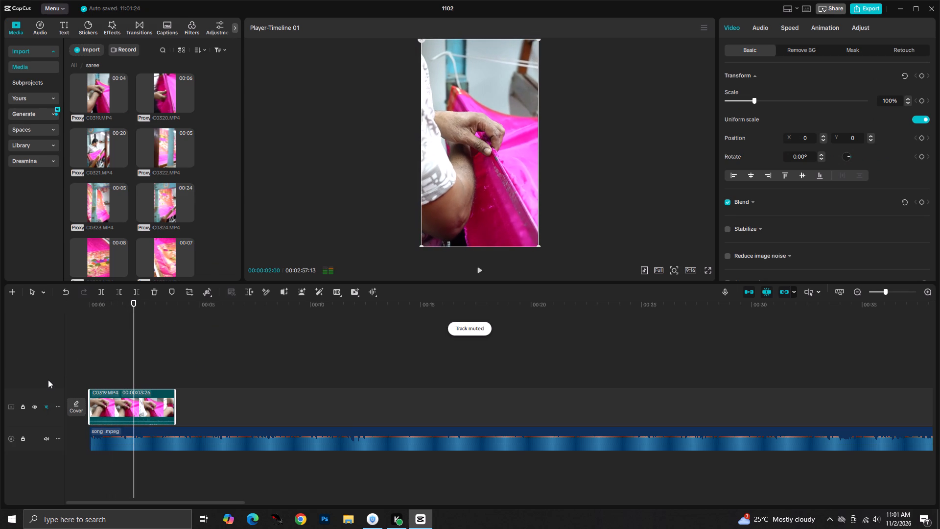
{"action": "left_click_drag", "start_coordinate": [174, 403], "coordinate": [112, 397]}
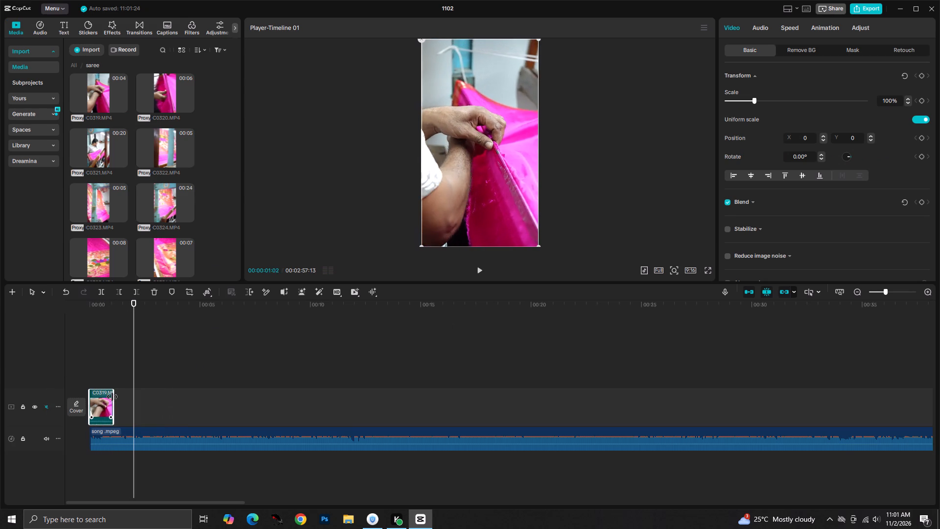
{"action": "left_click_drag", "start_coordinate": [112, 397], "coordinate": [125, 396]}
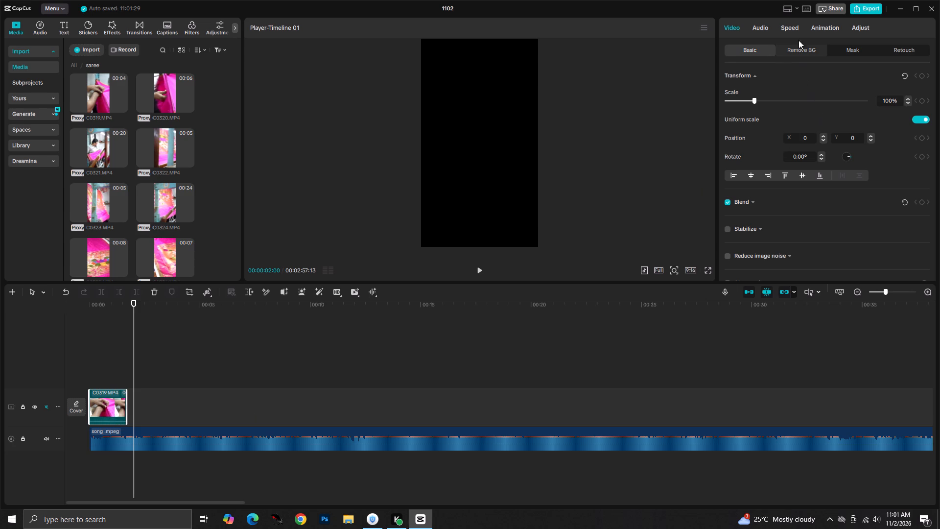
Apply a Custom speed curve to clip C0319.MP4 and preview its opening.
{"action": "left_click", "coordinate": [789, 23]}
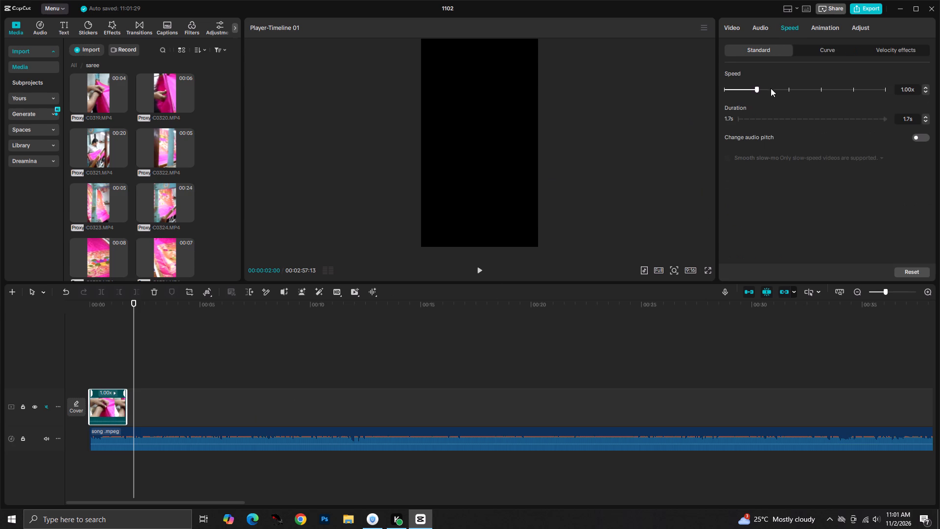
{"action": "left_click", "coordinate": [825, 46]}
{"action": "left_click", "coordinate": [818, 53]}
{"action": "left_click", "coordinate": [773, 85]}
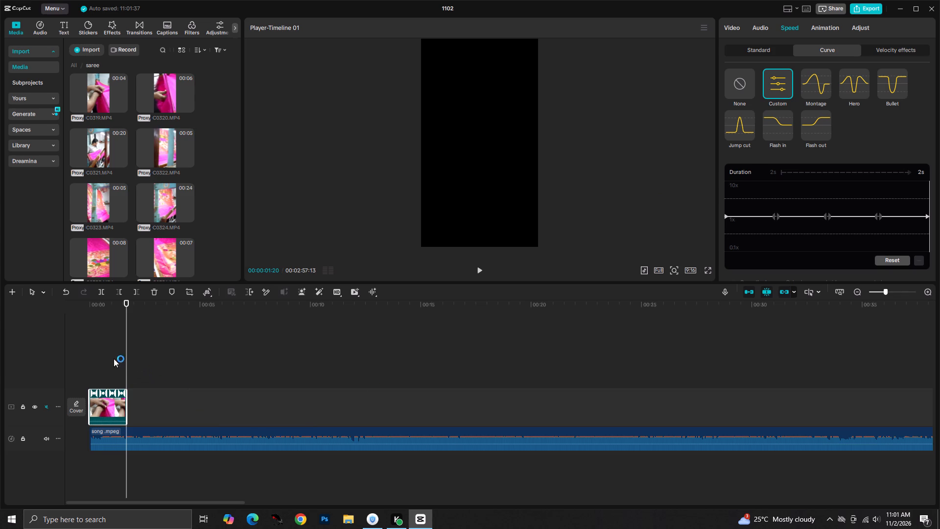
{"action": "left_click_drag", "start_coordinate": [125, 352], "coordinate": [79, 352]}
{"action": "key", "text": "space"}
{"action": "key", "text": "space"}
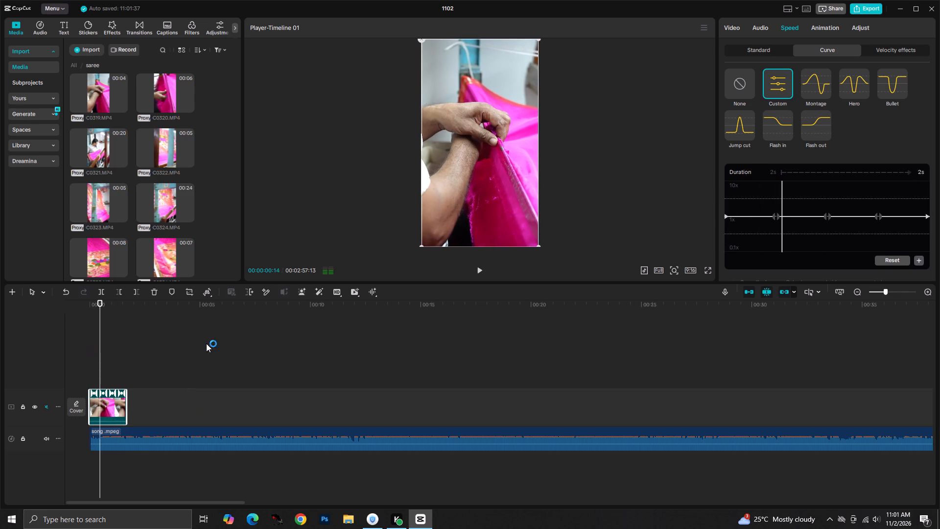
Lower the speed curve's start point to near 0.1x and its middle point to about 0.2x, previewing each change.
{"action": "left_click_drag", "start_coordinate": [726, 216], "coordinate": [729, 233]}
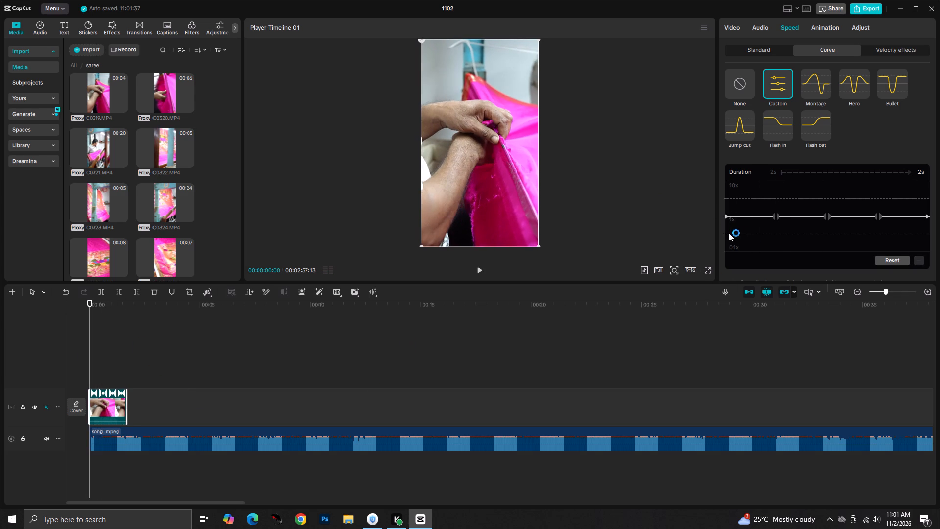
{"action": "left_click_drag", "start_coordinate": [729, 233], "coordinate": [732, 250]}
{"action": "key", "text": "space"}
{"action": "key", "text": "space"}
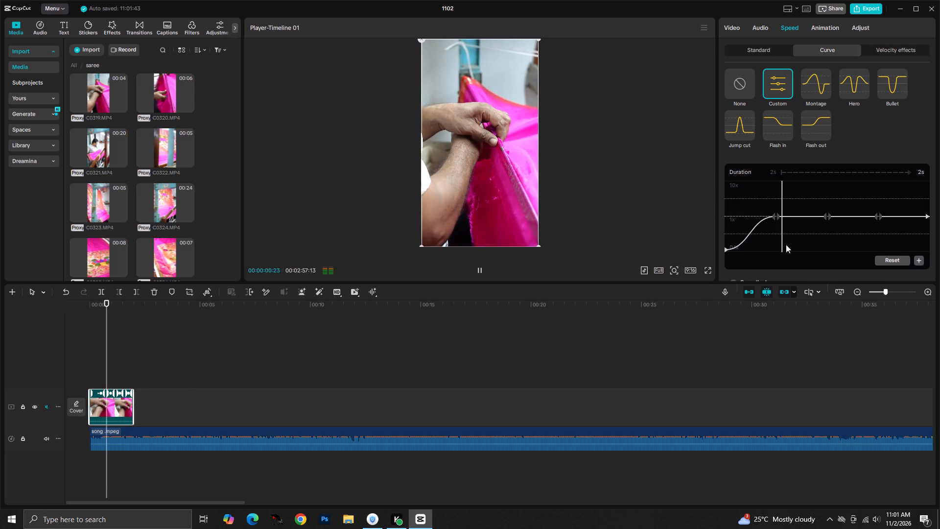
{"action": "left_click", "coordinate": [826, 213]}
{"action": "left_click_drag", "start_coordinate": [826, 213], "coordinate": [827, 248]}
{"action": "left_click_drag", "start_coordinate": [827, 229], "coordinate": [580, 230]}
{"action": "key", "text": "space"}
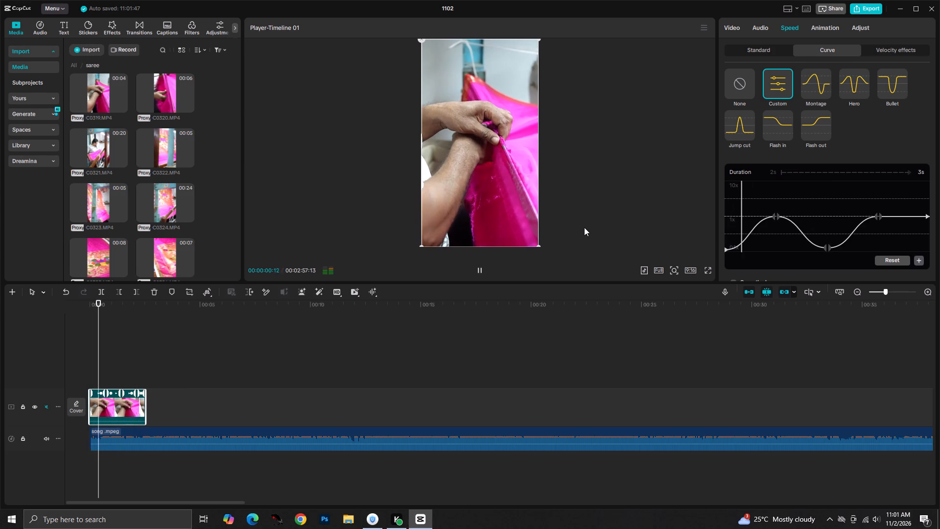
{"action": "key", "text": "space"}
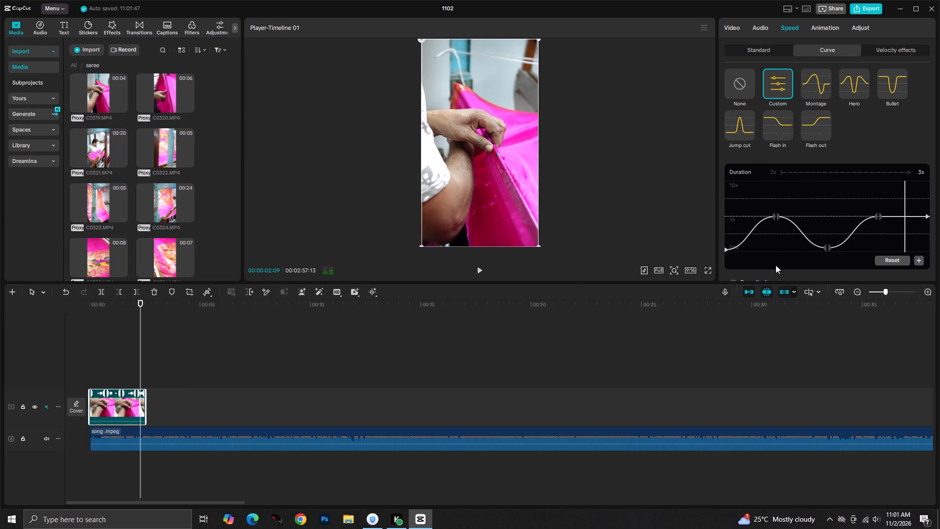
Shift the speed curve's last inner point closer to the clip's end, lower its incoming side to slow that section, and preview it.
{"action": "left_click_drag", "start_coordinate": [876, 214], "coordinate": [896, 239]}
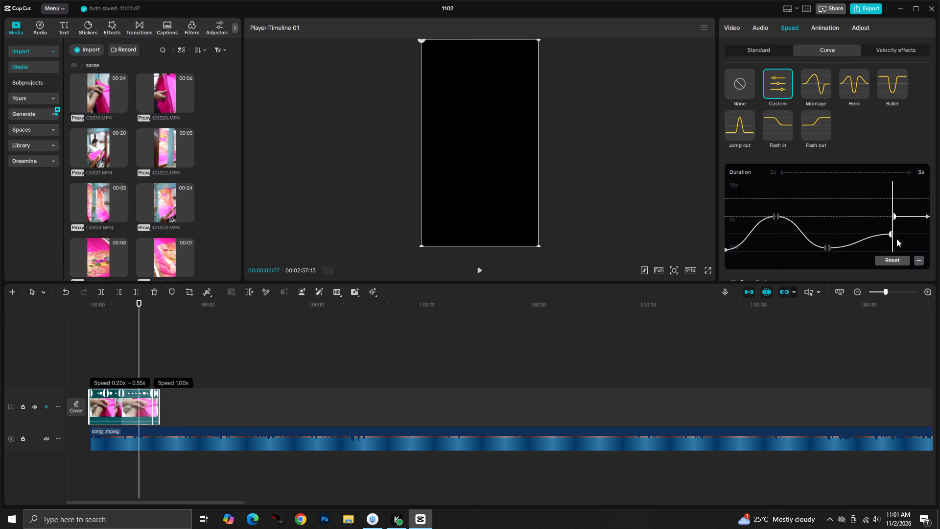
{"action": "left_click_drag", "start_coordinate": [896, 239], "coordinate": [897, 240]}
{"action": "left_click_drag", "start_coordinate": [894, 227], "coordinate": [483, 217]}
{"action": "key", "text": "space"}
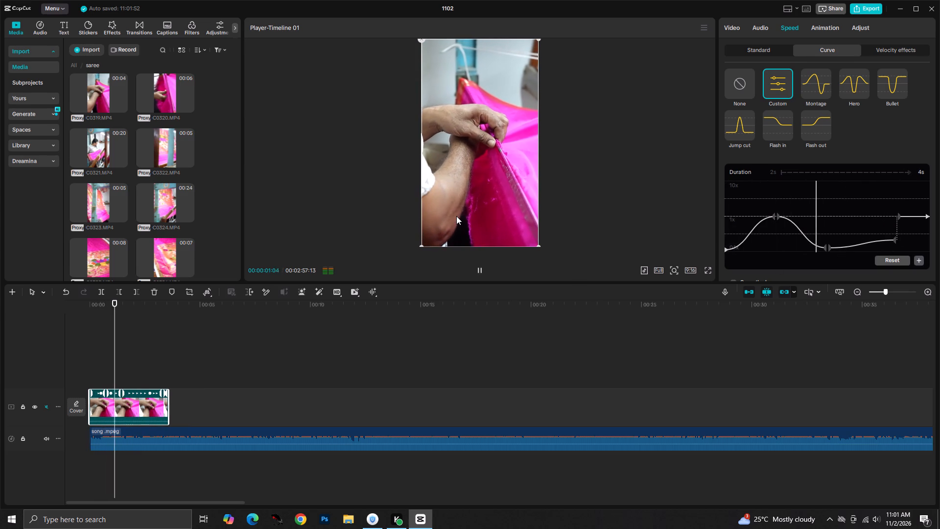
{"action": "key", "text": "space"}
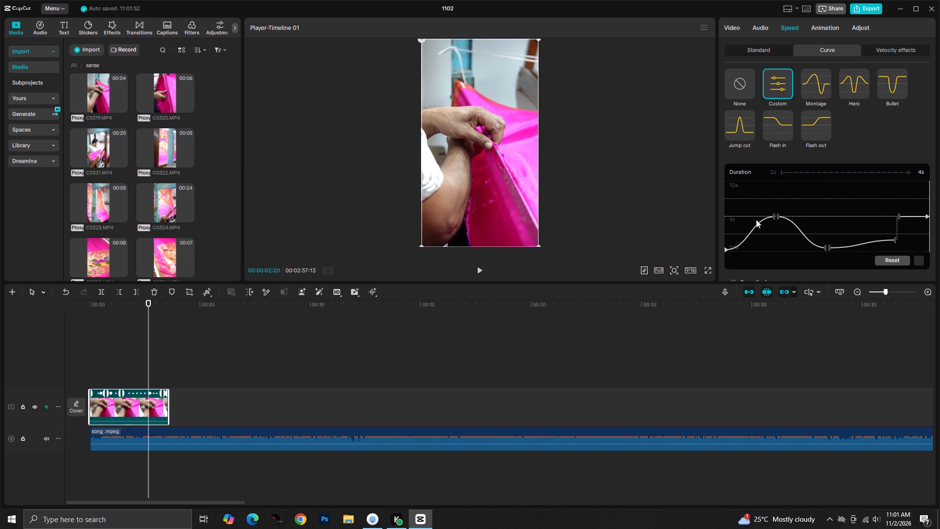
Enable Smooth slow-mo with Frame blending for the speed-curved clip.
{"action": "scroll", "coordinate": [793, 233], "scroll_direction": "down", "scroll_amount": 3}
{"action": "left_click", "coordinate": [731, 243]}
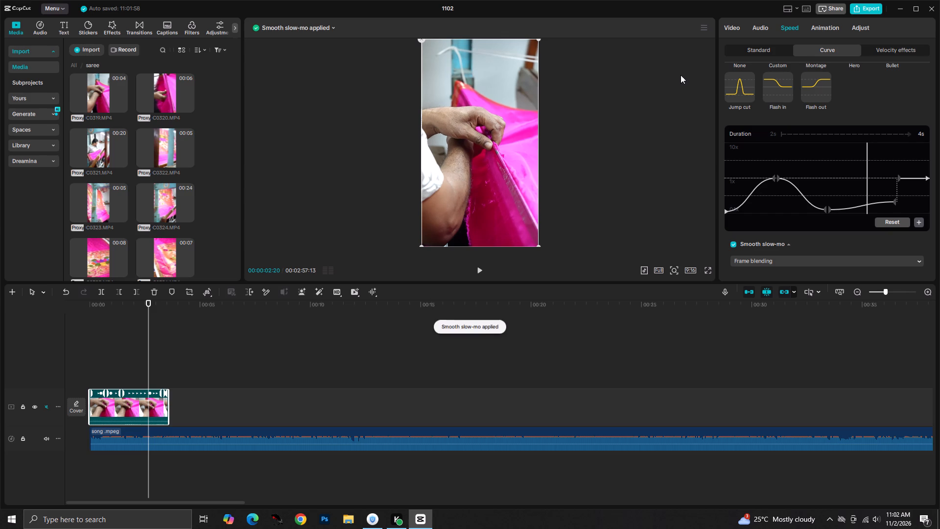
Turn on Stabilize at the Recommended level for clip C0319.MP4.
{"action": "left_click", "coordinate": [725, 33]}
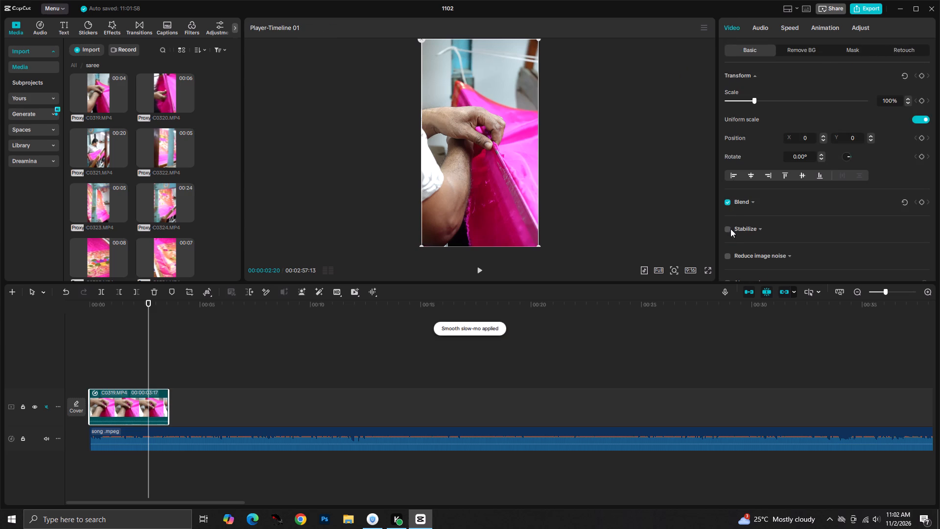
{"action": "left_click", "coordinate": [728, 229]}
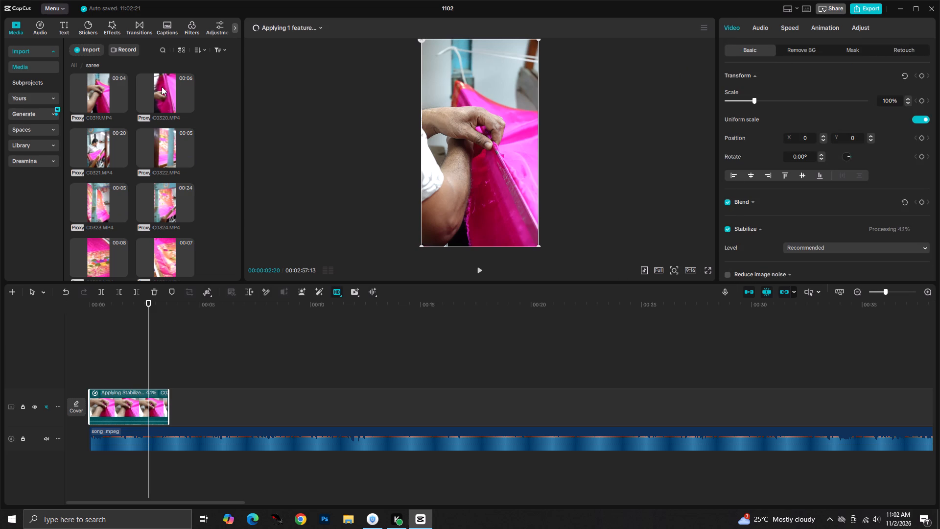
Place clip C0320.MP4 on the main track directly after C0319.MP4.
{"action": "left_click_drag", "start_coordinate": [160, 91], "coordinate": [177, 405]}
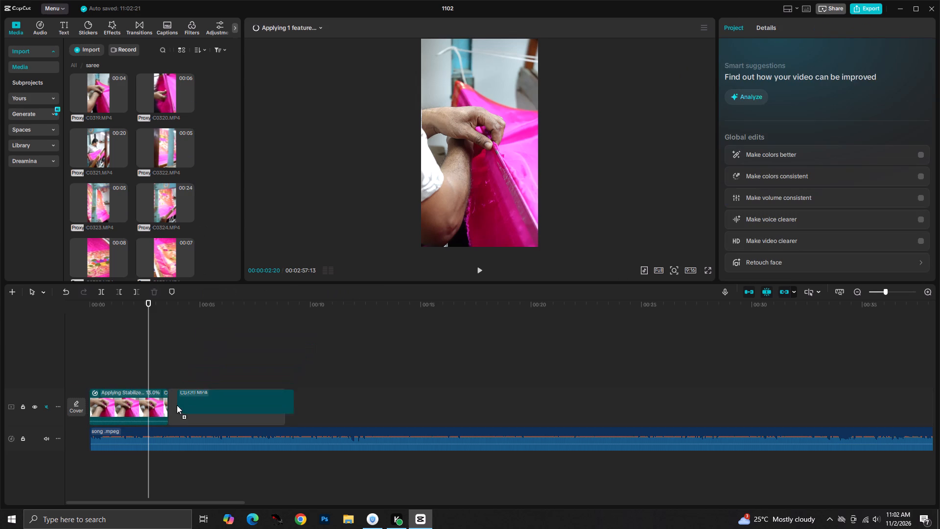
{"action": "left_click_drag", "start_coordinate": [177, 405], "coordinate": [170, 418]}
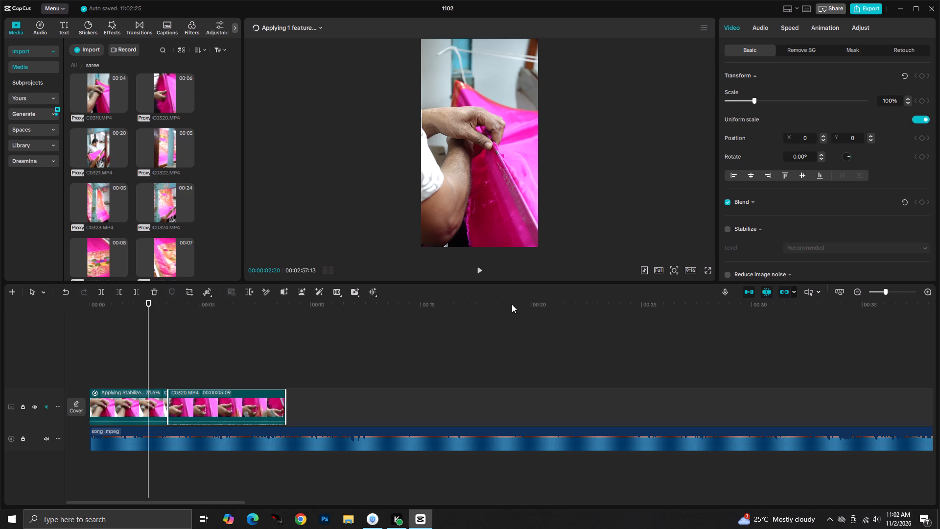
Play the sequence from the start, and trim the end of C0320.MP4 back to just past the 5-second mark.
{"action": "left_click", "coordinate": [111, 401]}
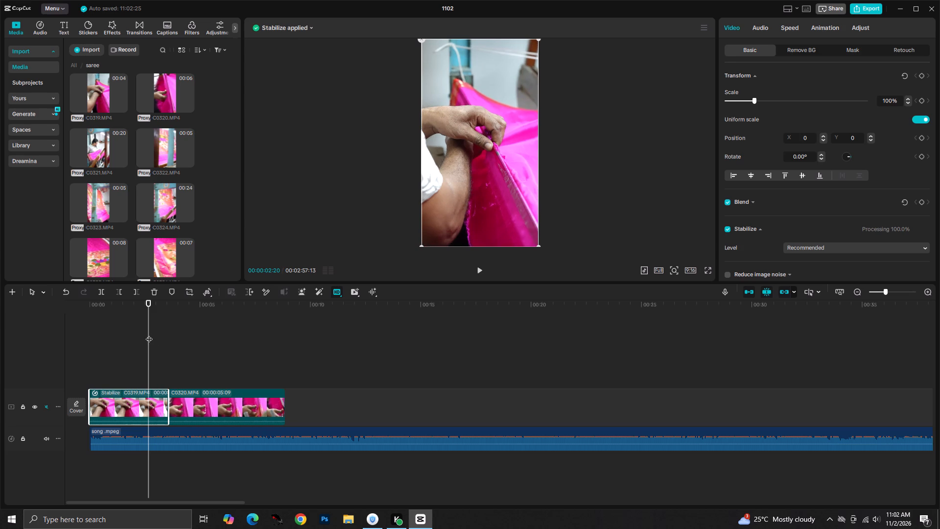
{"action": "left_click_drag", "start_coordinate": [148, 334], "coordinate": [0, 344]}
{"action": "key", "text": "space"}
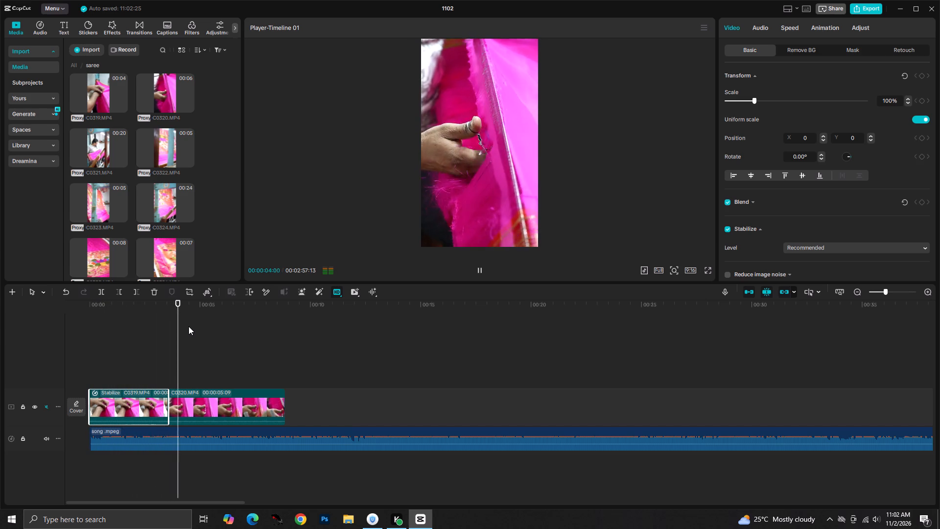
{"action": "key", "text": "space"}
{"action": "left_click", "coordinate": [203, 413]}
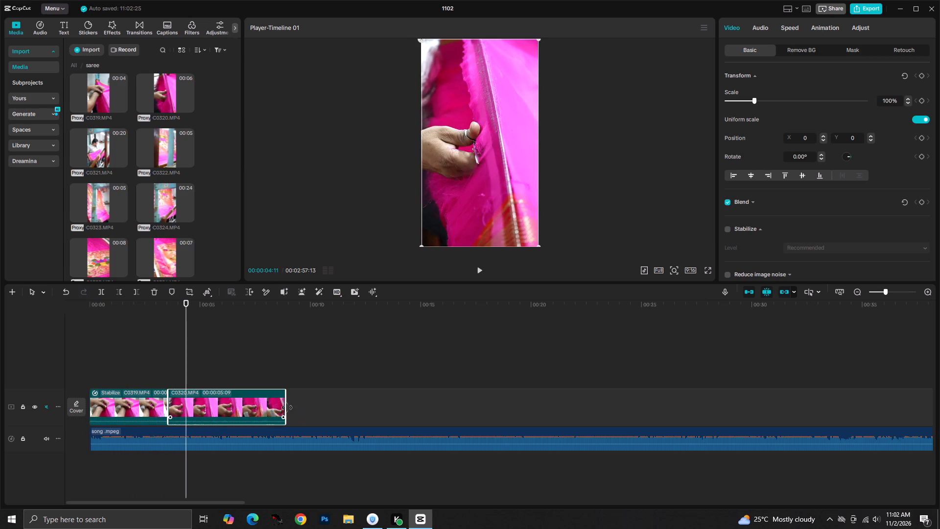
{"action": "left_click_drag", "start_coordinate": [285, 407], "coordinate": [206, 406]}
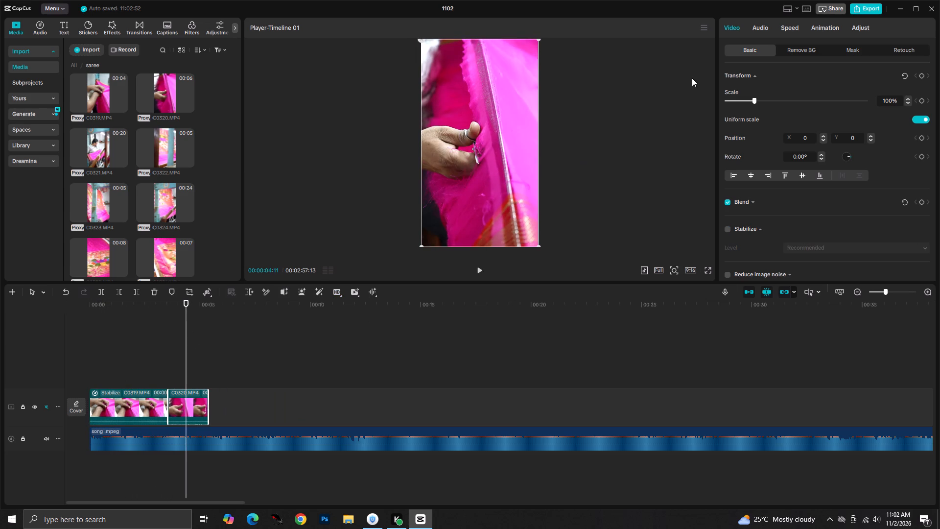
Apply a Custom speed curve to C0320.MP4, lower its start point below 0.5x, and preview the slowed opening.
{"action": "left_click", "coordinate": [781, 24]}
{"action": "left_click", "coordinate": [779, 91]}
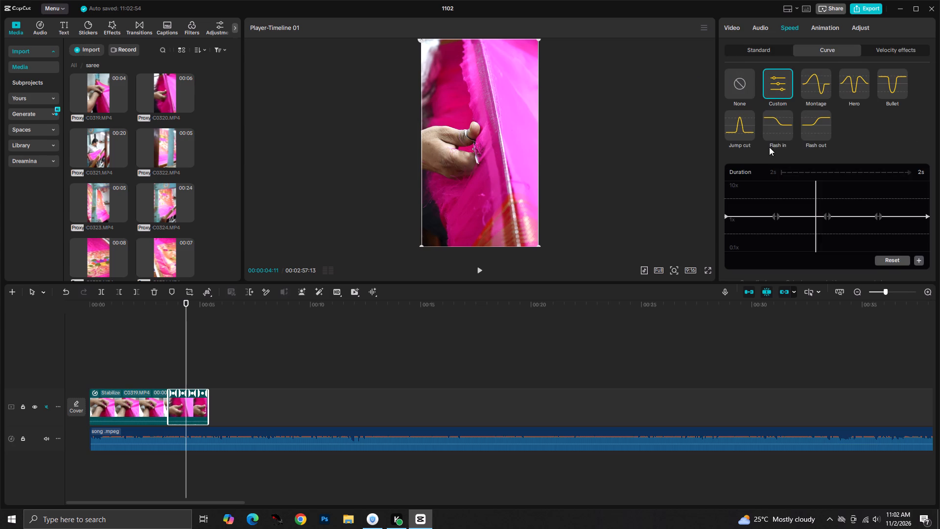
{"action": "left_click", "coordinate": [726, 214]}
{"action": "left_click_drag", "start_coordinate": [725, 212], "coordinate": [729, 223]}
{"action": "left_click_drag", "start_coordinate": [726, 216], "coordinate": [730, 239]}
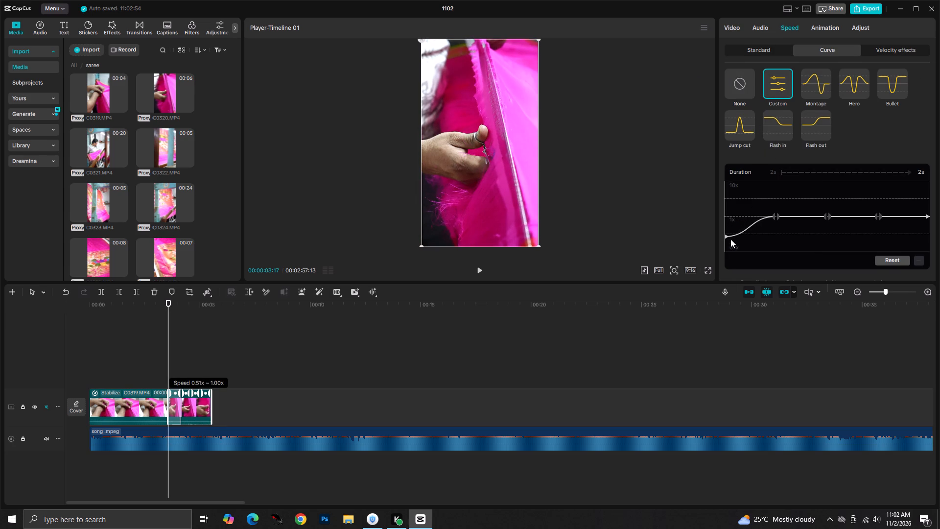
{"action": "left_click_drag", "start_coordinate": [730, 239], "coordinate": [727, 244]}
{"action": "key", "text": "space"}
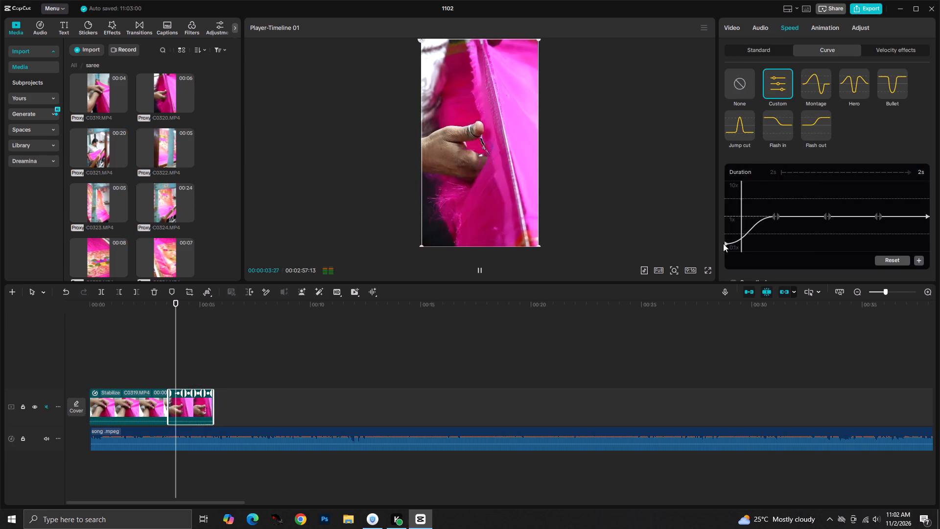
{"action": "key", "text": "space"}
{"action": "key", "text": "space"}
{"action": "key", "text": "space"}
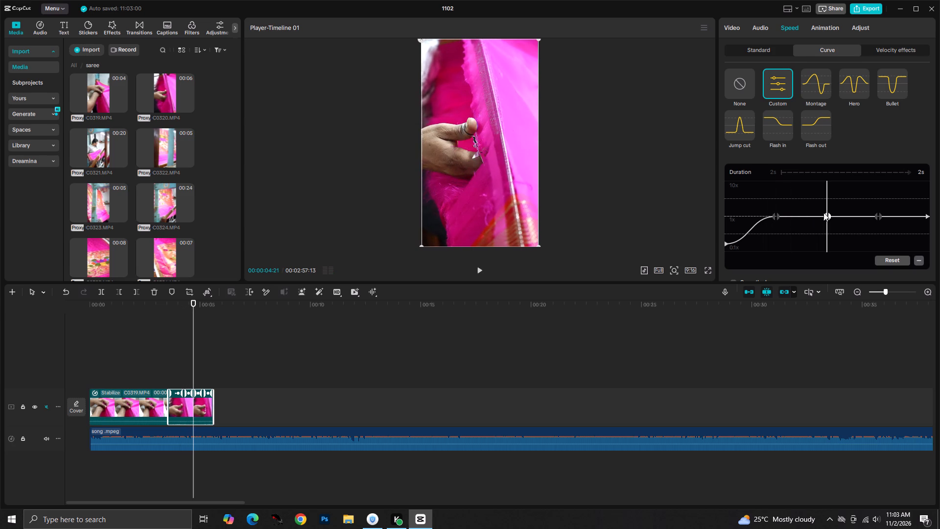
Lower the middle point of C0320.MP4's speed curve to about 0.3x and preview the clip.
{"action": "left_click_drag", "start_coordinate": [827, 214], "coordinate": [829, 246]}
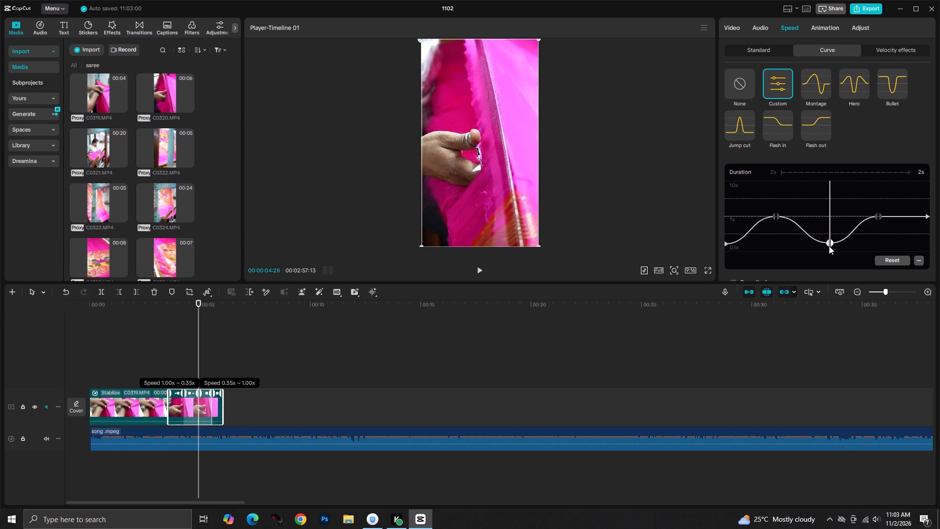
{"action": "left_click_drag", "start_coordinate": [829, 246], "coordinate": [828, 244]}
{"action": "left_click_drag", "start_coordinate": [826, 229], "coordinate": [581, 203]}
{"action": "key", "text": "space"}
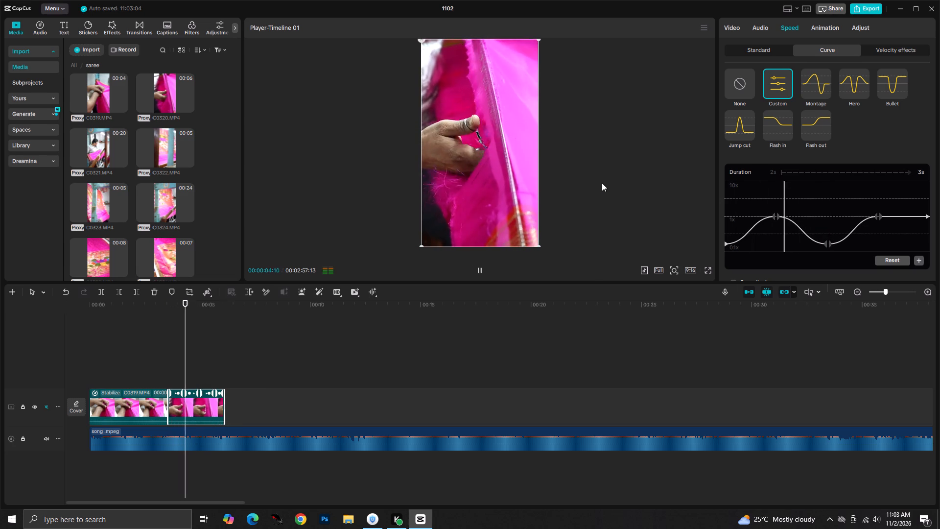
{"action": "key", "text": "space"}
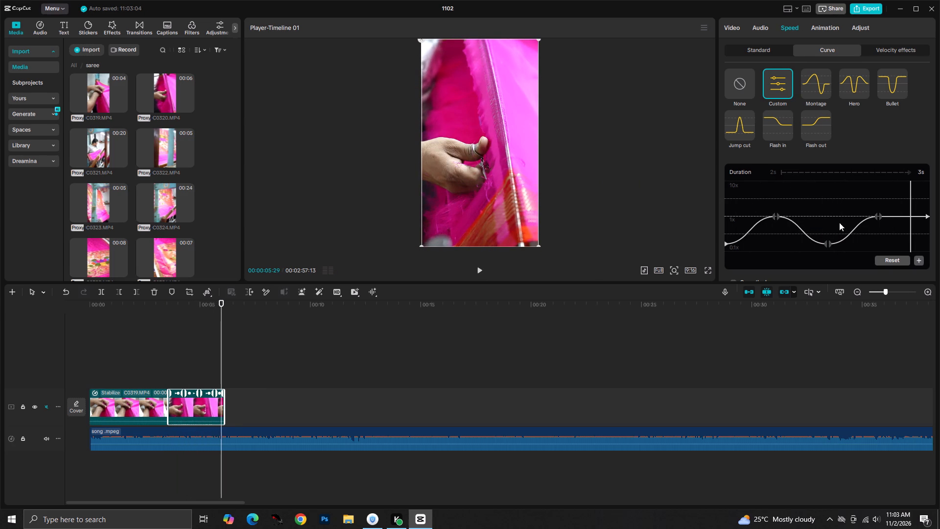
Move the speed curve's last inner point closer to the clip's end and lower it to about 0.55x.
{"action": "left_click", "coordinate": [879, 214]}
{"action": "left_click_drag", "start_coordinate": [878, 214], "coordinate": [899, 234]}
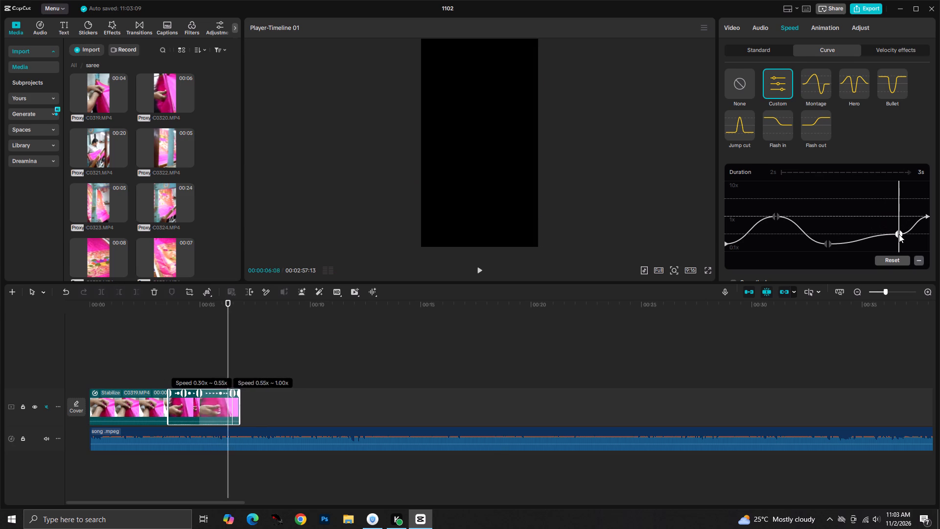
{"action": "left_click_drag", "start_coordinate": [899, 234], "coordinate": [900, 235]}
Enable Smooth slow-mo with Frame blending for C0320.MP4.
{"action": "scroll", "coordinate": [739, 198], "scroll_direction": "down", "scroll_amount": 3}
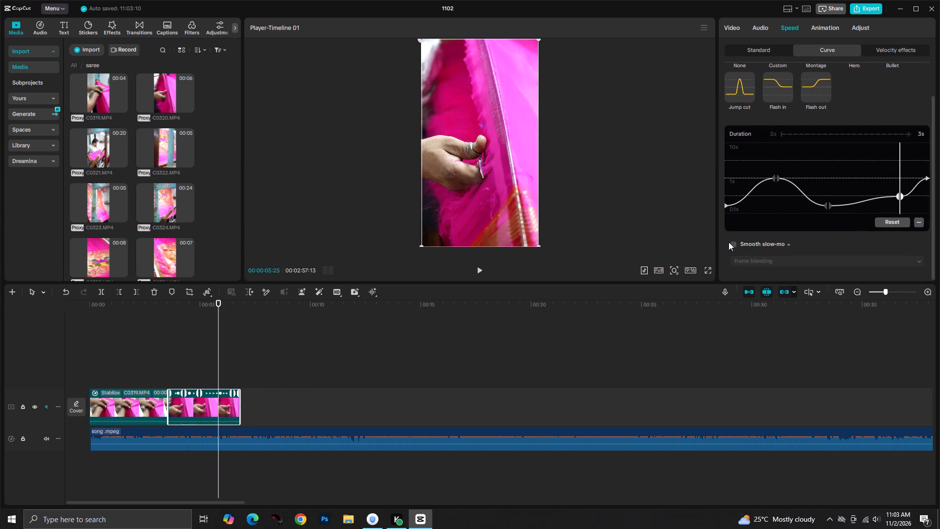
{"action": "left_click", "coordinate": [733, 242]}
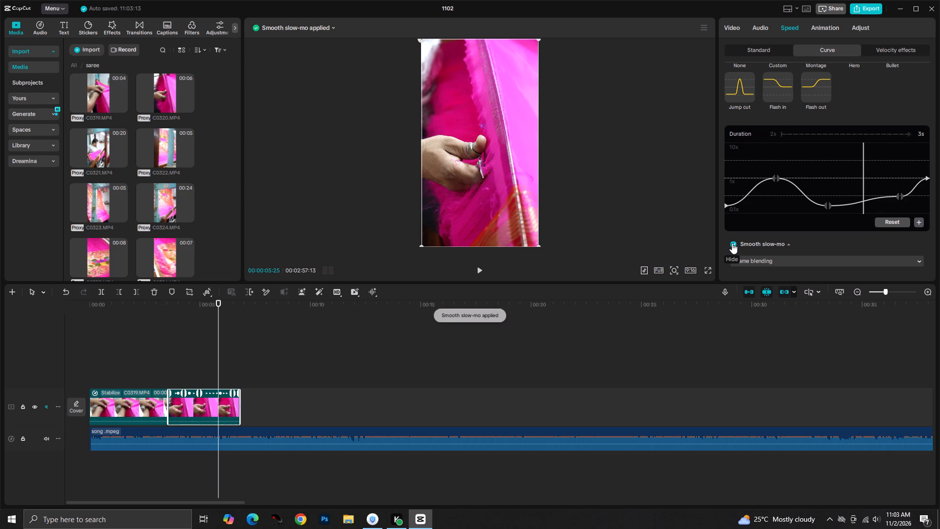
Turn on Stabilize at the Recommended level for clip C0320.MP4.
{"action": "left_click", "coordinate": [707, 319]}
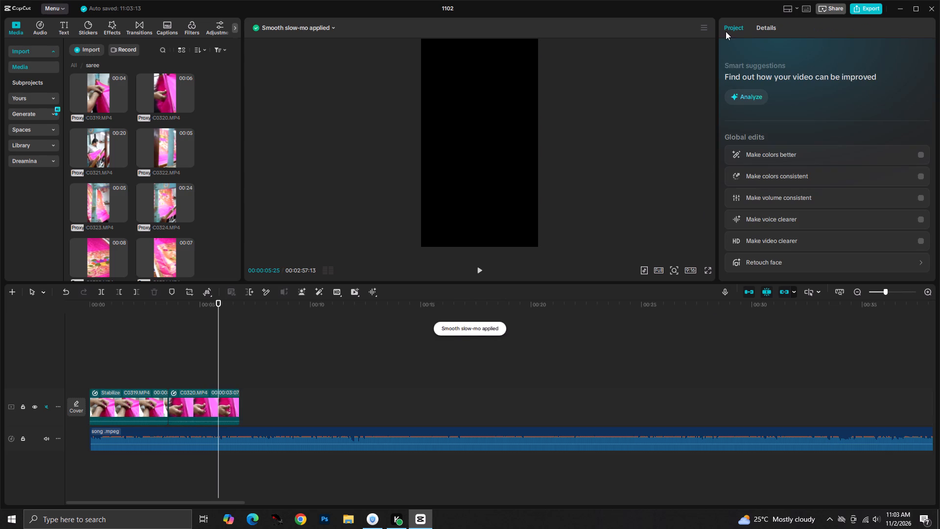
{"action": "left_click", "coordinate": [181, 412]}
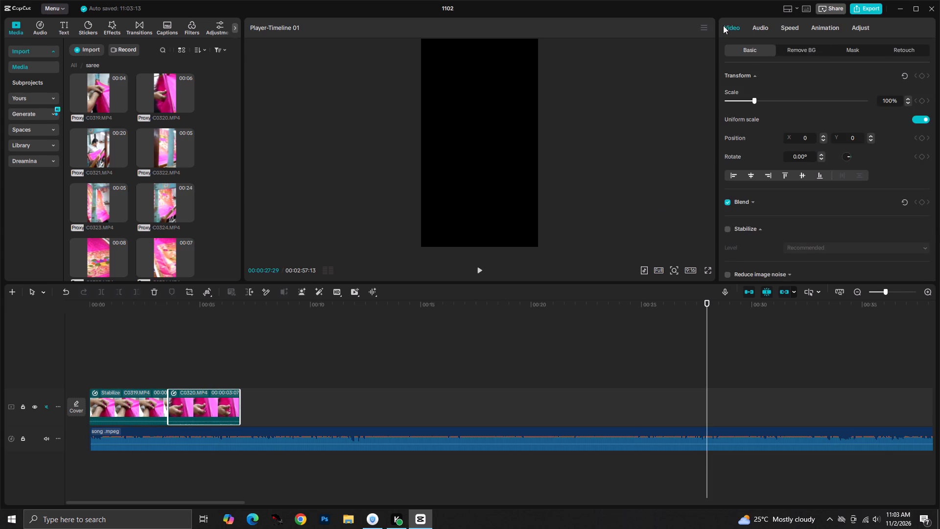
{"action": "left_click", "coordinate": [726, 229]}
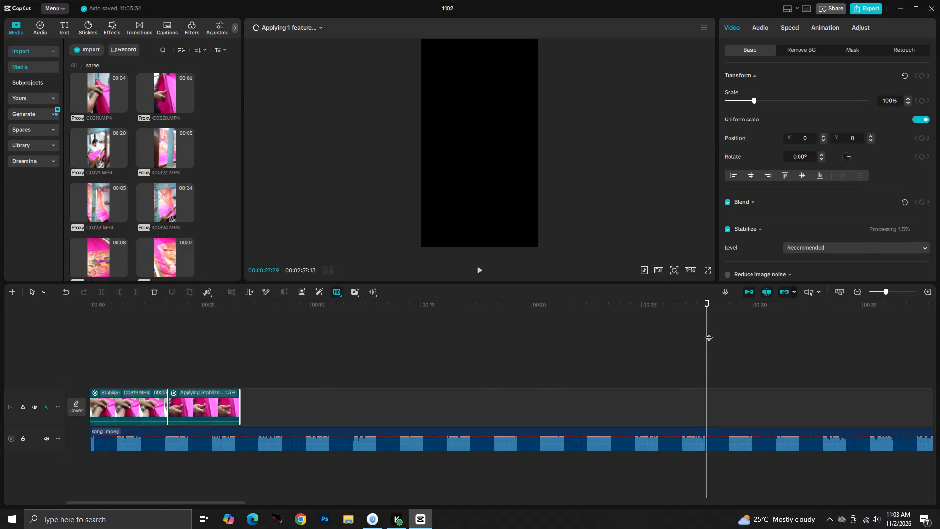
Play the two clips with the song from the start, and listen to the song section following C0320.MP4.
{"action": "left_click_drag", "start_coordinate": [709, 333], "coordinate": [0, 287]}
{"action": "key", "text": "space"}
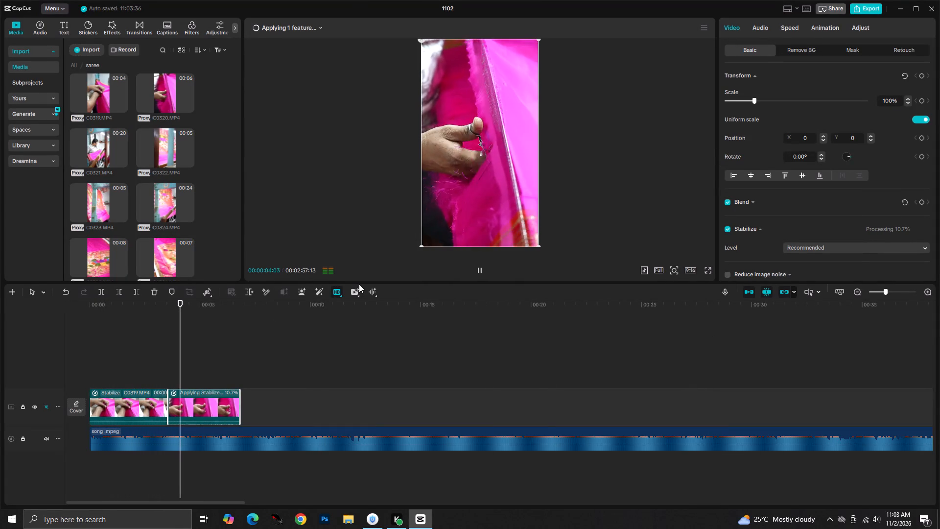
{"action": "key", "text": "space"}
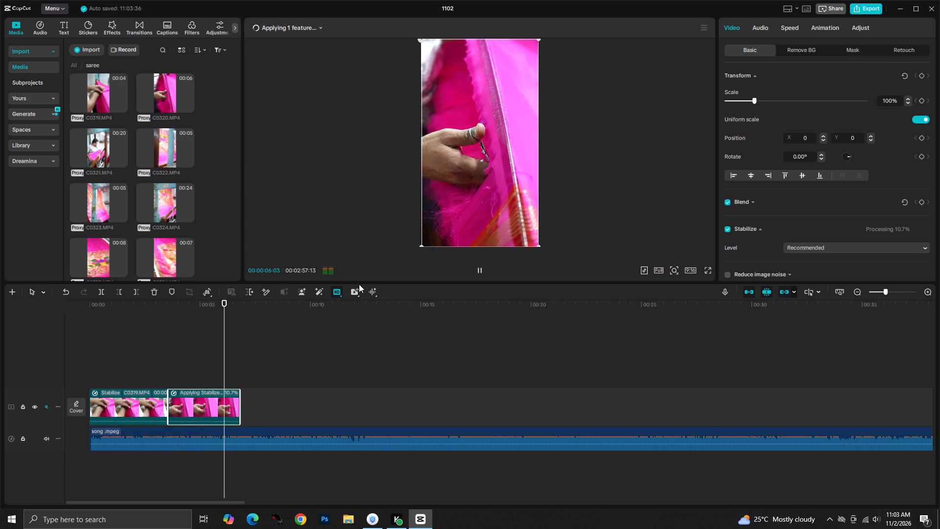
{"action": "key", "text": "space"}
{"action": "key", "text": "space"}
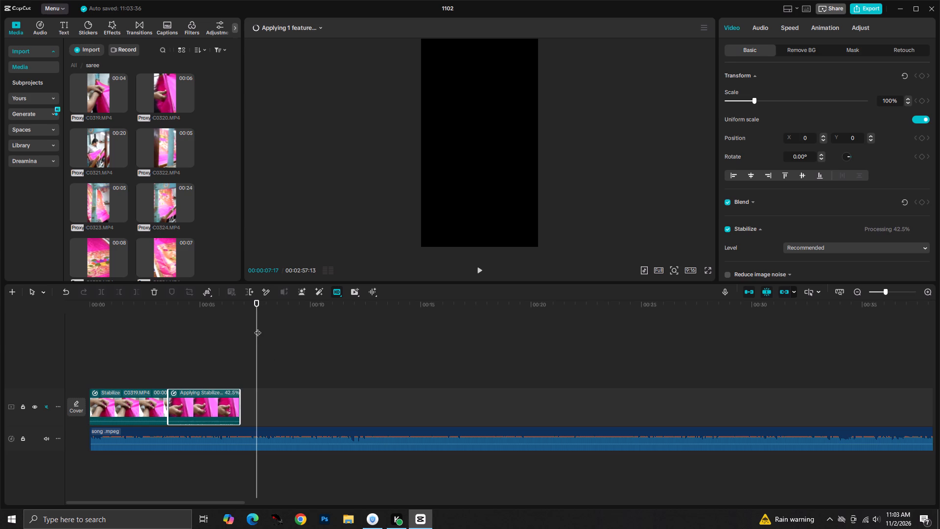
{"action": "left_click_drag", "start_coordinate": [258, 327], "coordinate": [73, 321]}
{"action": "key", "text": "space"}
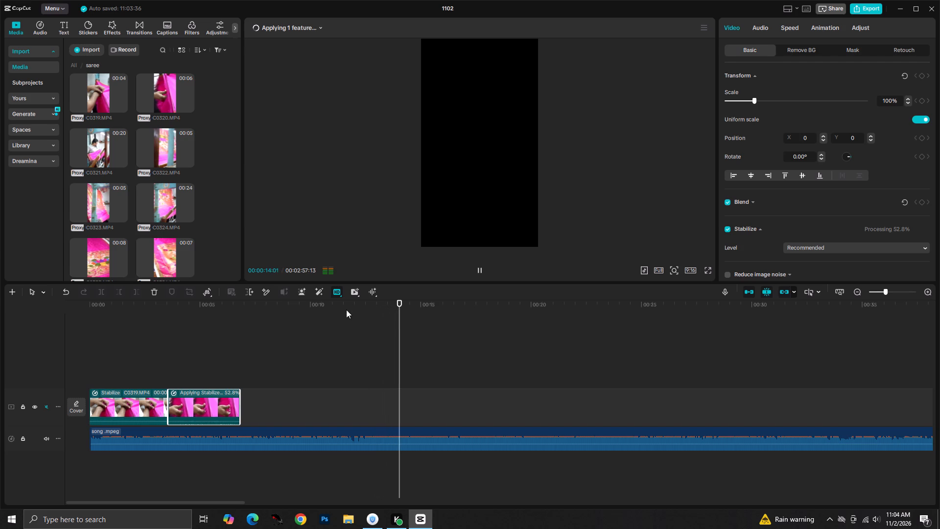
{"action": "key", "text": "space"}
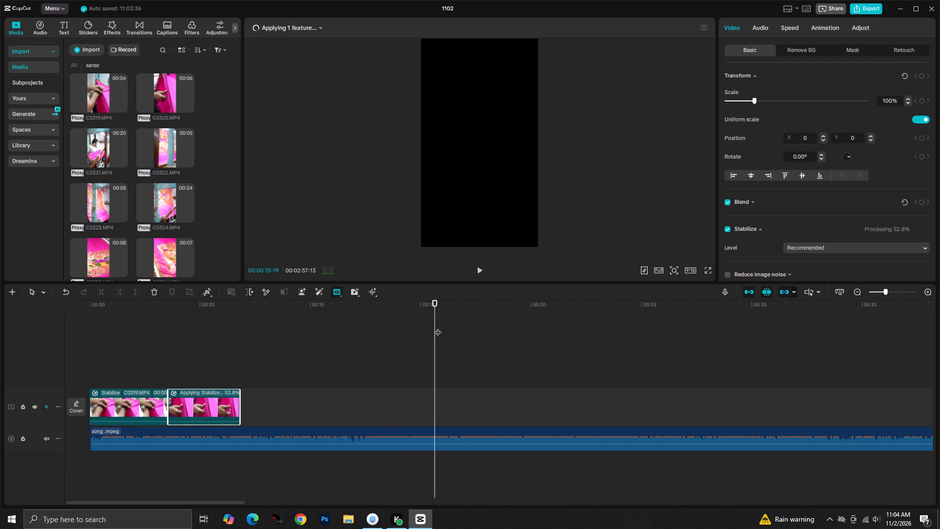
{"action": "left_click_drag", "start_coordinate": [433, 325], "coordinate": [243, 332]}
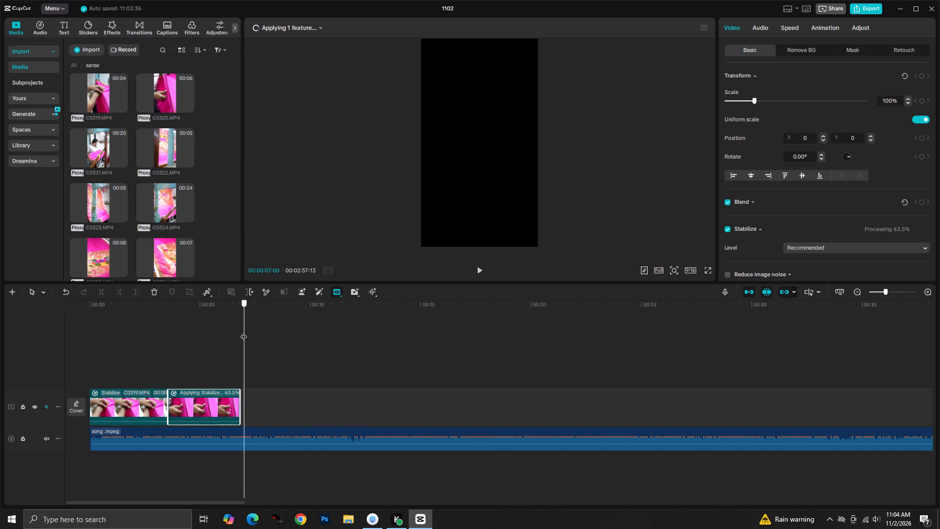
{"action": "left_click_drag", "start_coordinate": [243, 332], "coordinate": [239, 330]}
{"action": "key", "text": "space"}
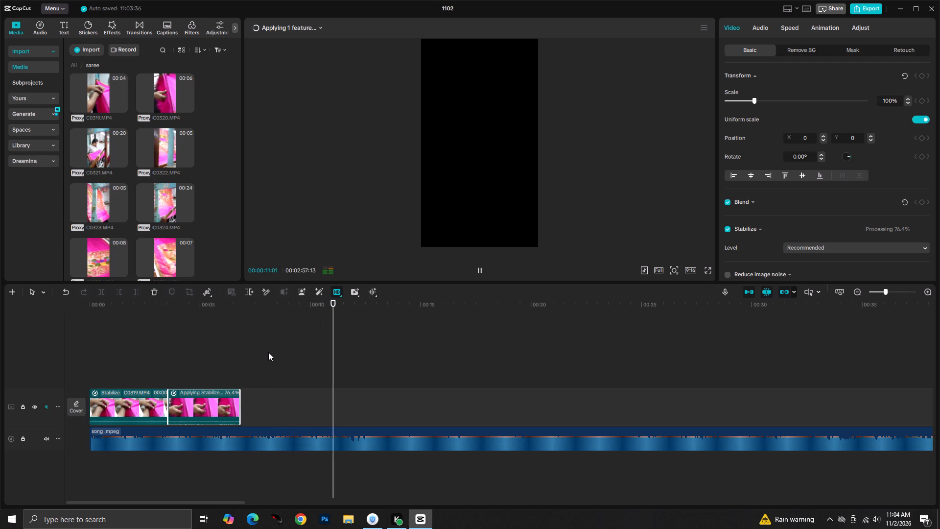
{"action": "key", "text": "space"}
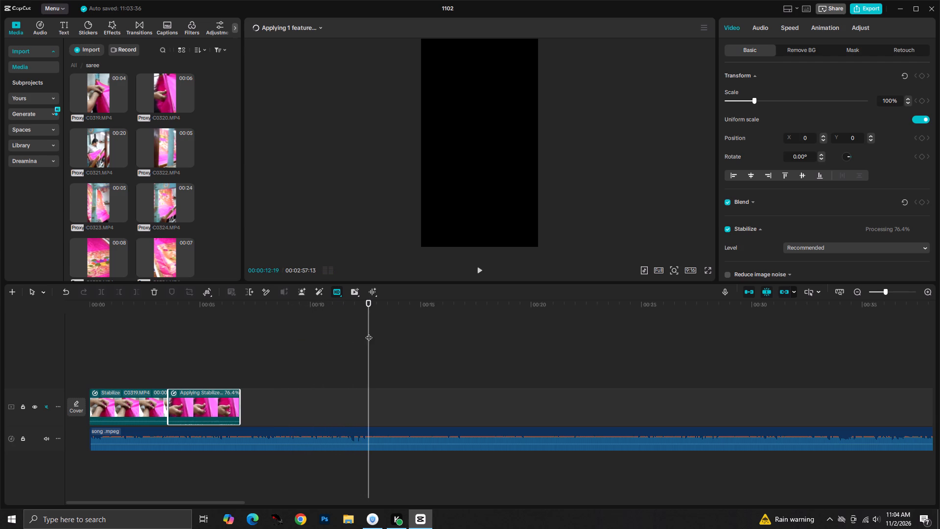
Replay the sequence from the start to check both clips' motion and how C0320.MP4's end falls against the song.
{"action": "left_click_drag", "start_coordinate": [369, 333], "coordinate": [67, 326]}
{"action": "key", "text": "space"}
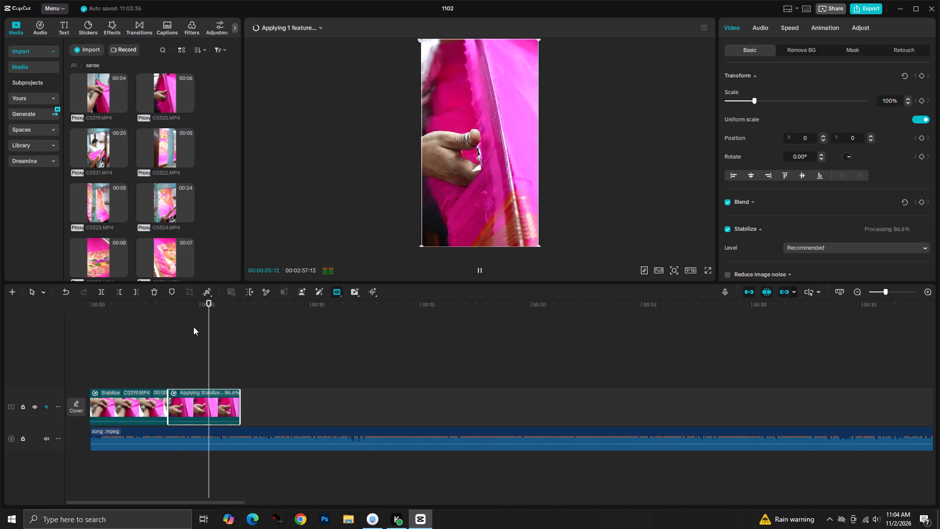
{"action": "key", "text": "space"}
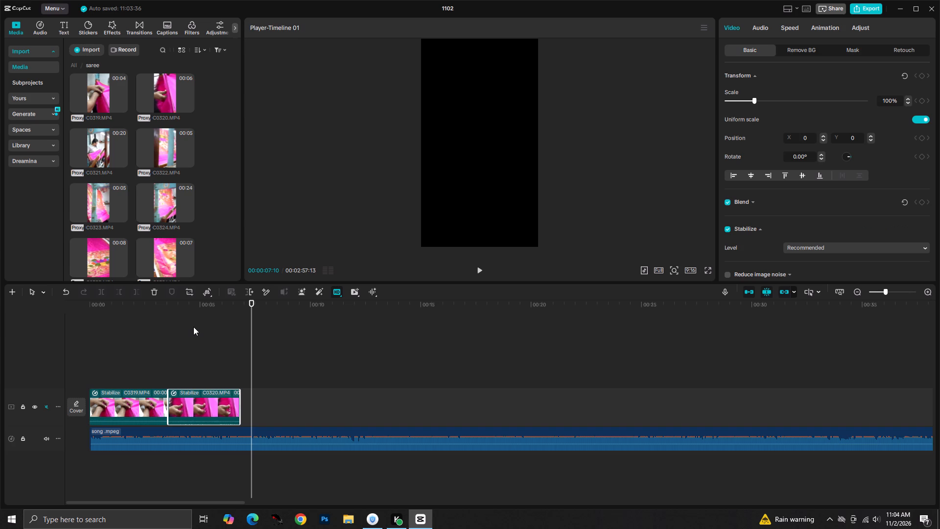
{"action": "left_click_drag", "start_coordinate": [249, 327], "coordinate": [220, 335]}
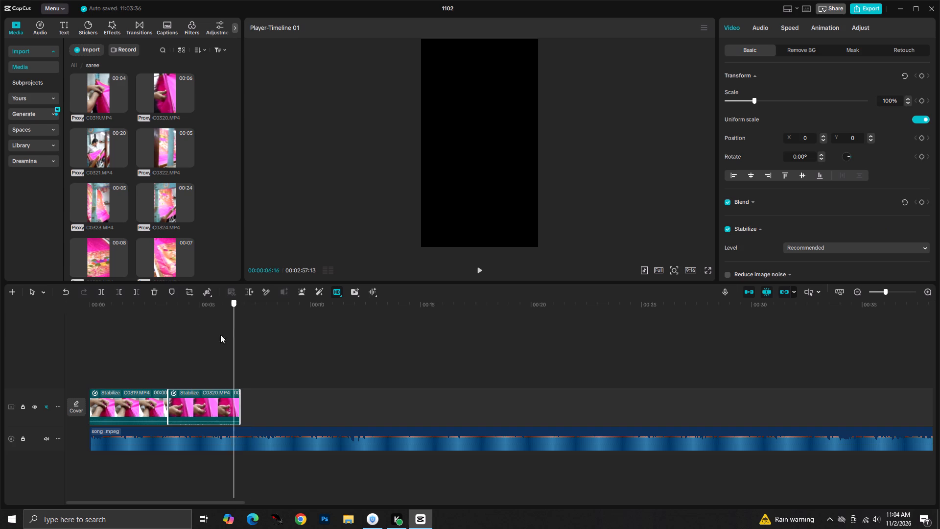
{"action": "left_click_drag", "start_coordinate": [220, 335], "coordinate": [29, 325]}
{"action": "key", "text": "space"}
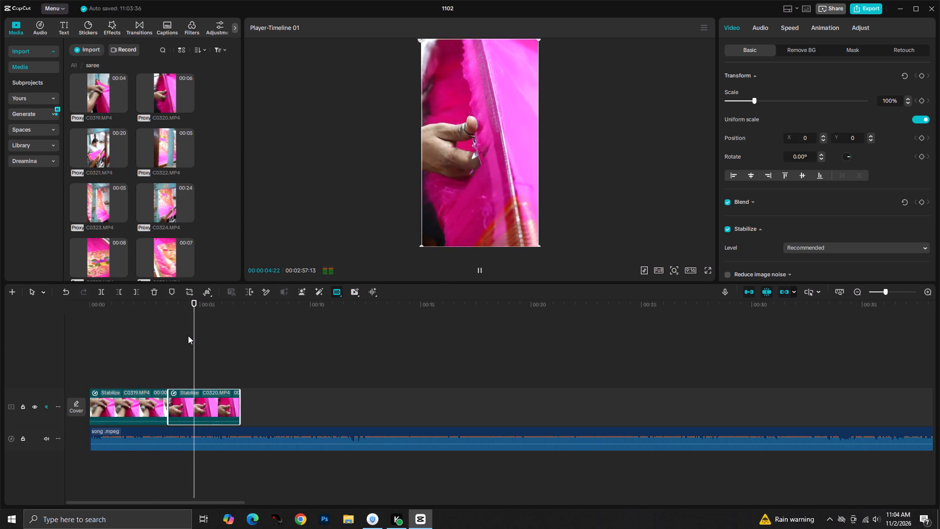
{"action": "key", "text": "space"}
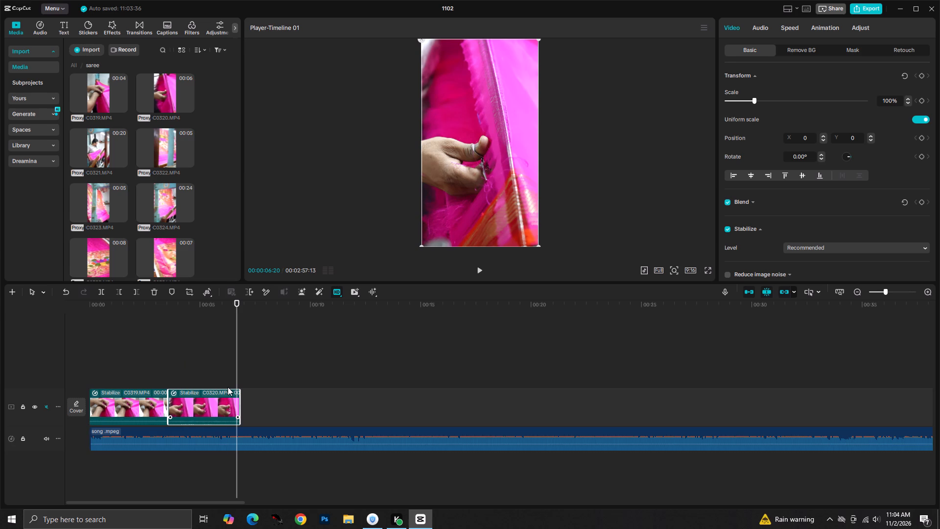
{"action": "key", "text": "space"}
{"action": "key", "text": "space"}
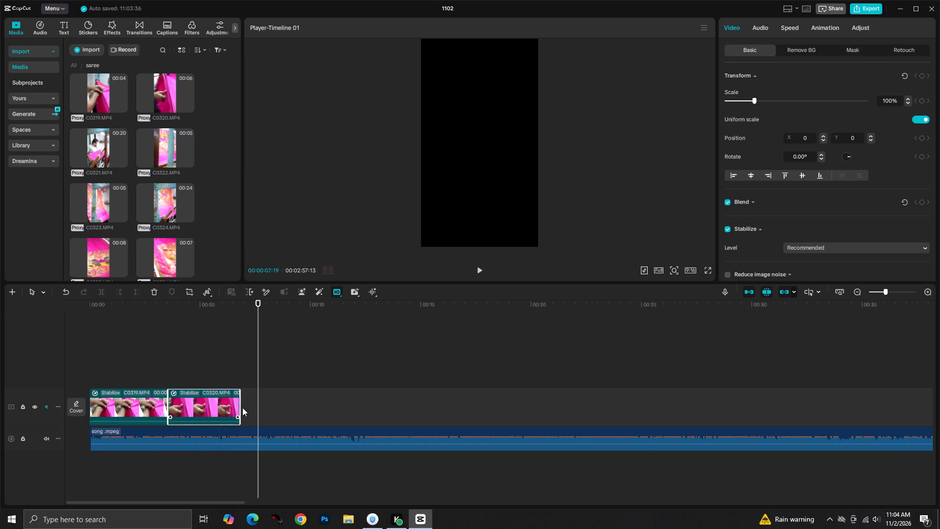
Play C0320.MP4 against the song and trim its end back to the beat at 00:00:06:07.
{"action": "left_click_drag", "start_coordinate": [258, 385], "coordinate": [179, 385]}
{"action": "key", "text": "space"}
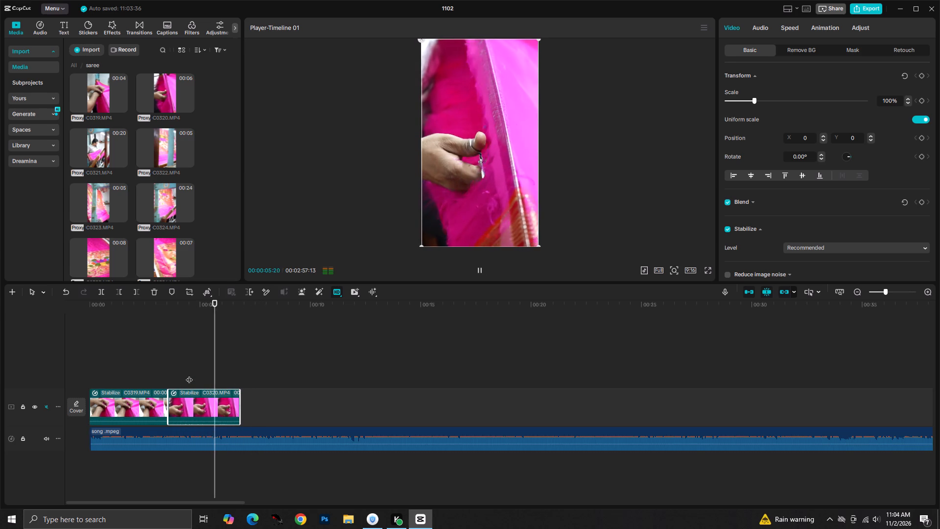
{"action": "key", "text": "space"}
{"action": "key", "text": "space"}
{"action": "key", "text": "space"}
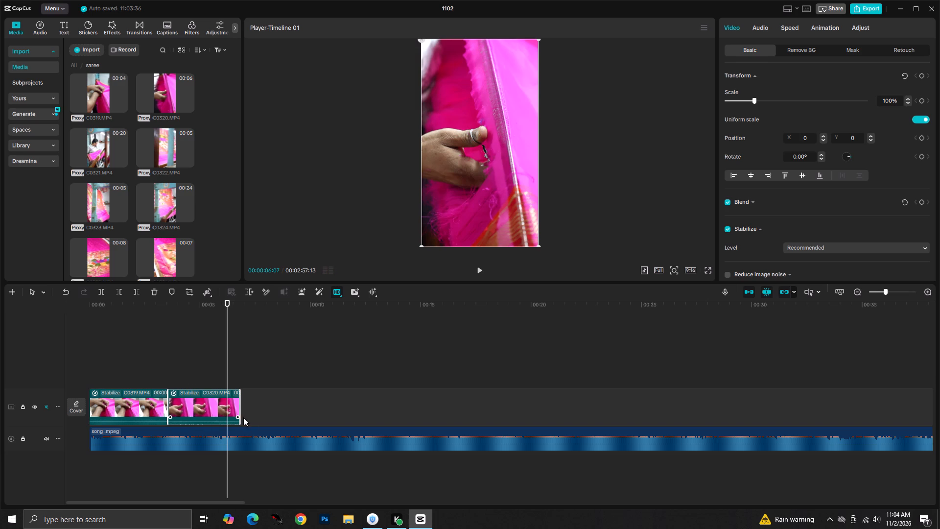
{"action": "left_click_drag", "start_coordinate": [239, 406], "coordinate": [226, 408]}
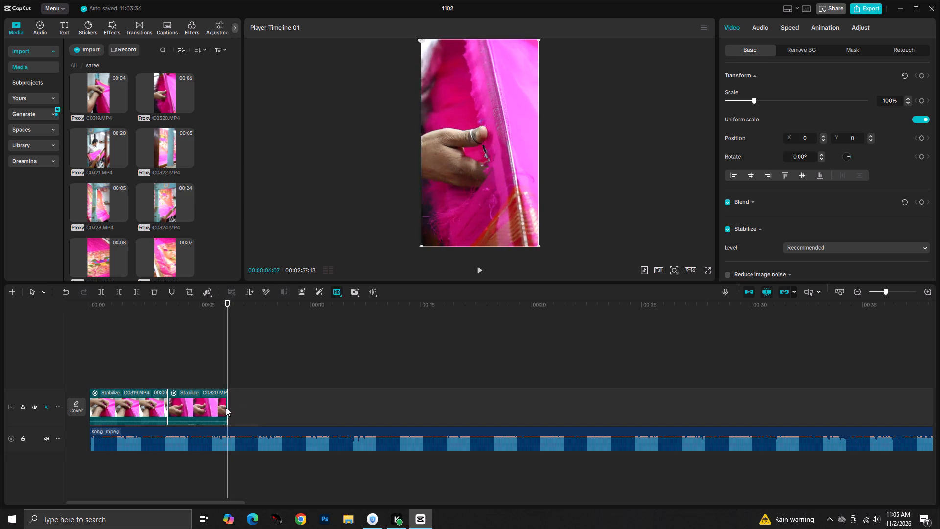
{"action": "key", "text": "space"}
{"action": "key", "text": "space"}
Add C0328.MP4 from the saree folder to the main track directly after C0320.MP4.
{"action": "left_click_drag", "start_coordinate": [243, 376], "coordinate": [225, 378]}
{"action": "scroll", "coordinate": [134, 161], "scroll_direction": "down", "scroll_amount": 5}
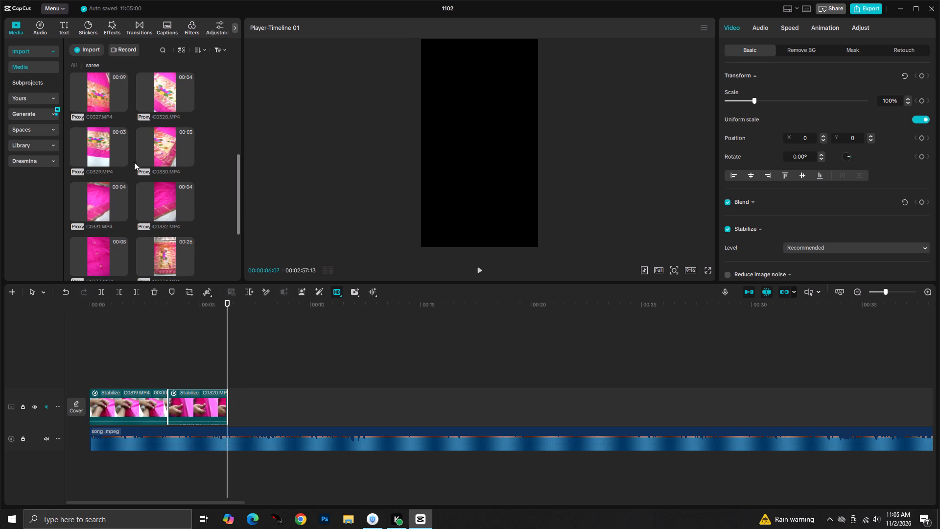
{"action": "scroll", "coordinate": [164, 202], "scroll_direction": "down", "scroll_amount": 4}
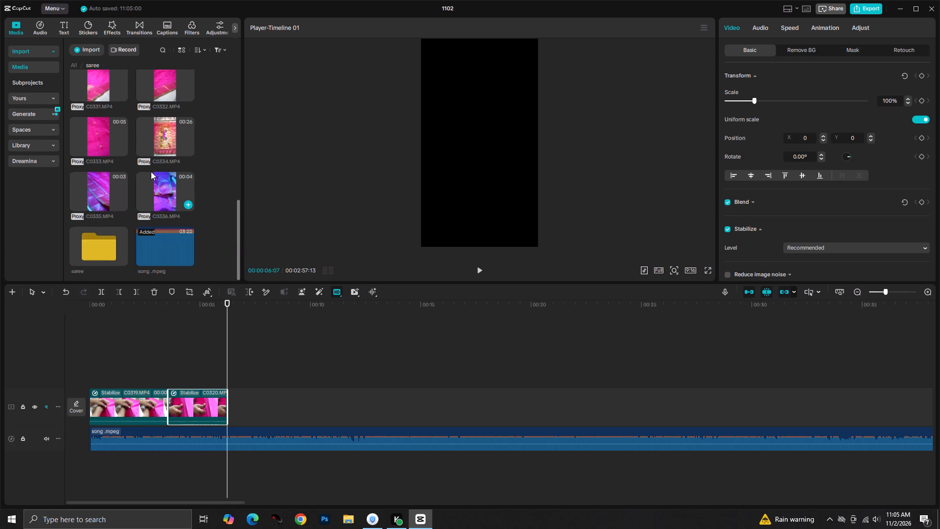
{"action": "scroll", "coordinate": [151, 171], "scroll_direction": "up", "scroll_amount": 4}
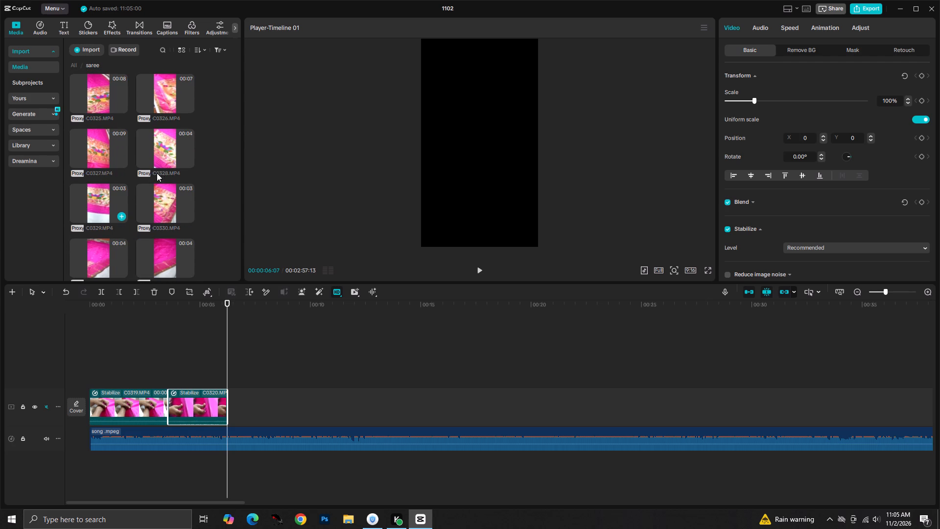
{"action": "left_click_drag", "start_coordinate": [164, 148], "coordinate": [238, 413]}
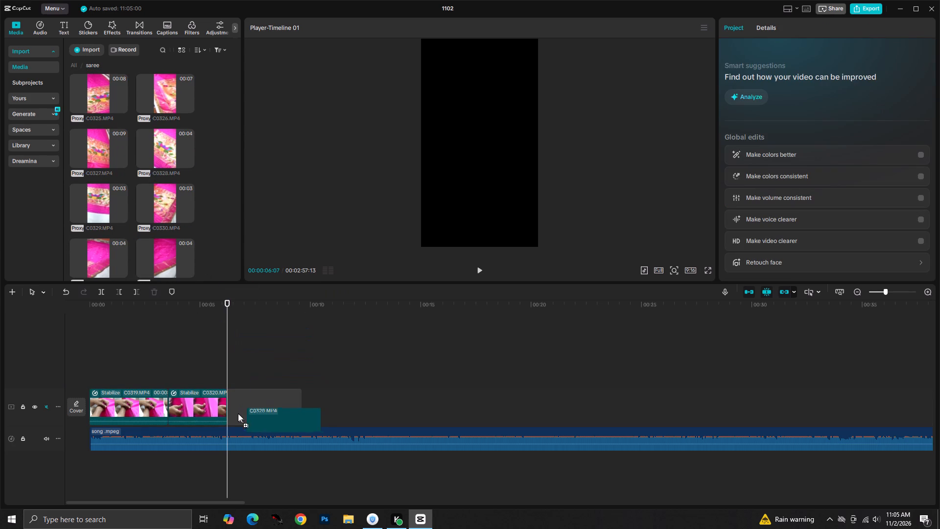
{"action": "left_click_drag", "start_coordinate": [238, 413], "coordinate": [226, 406]}
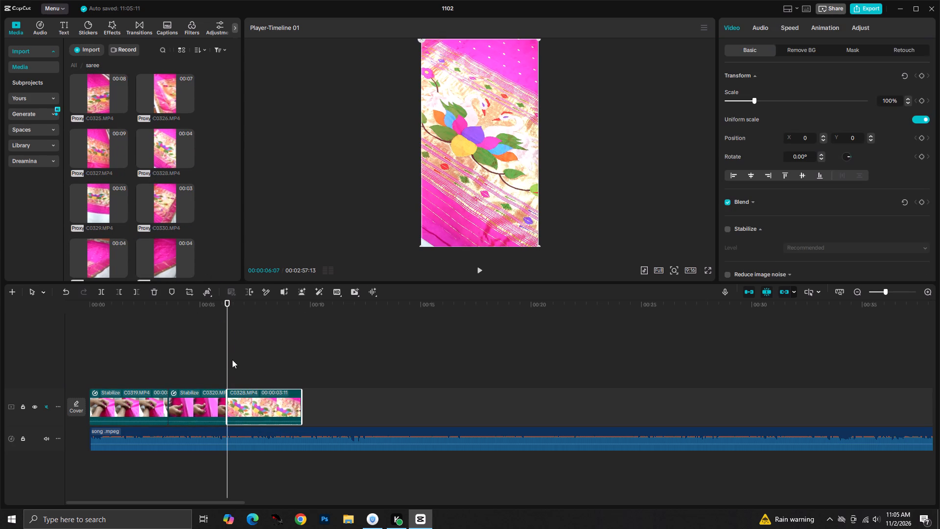
Listen to the song under C0328.MP4 and trim the clip's end to 00:00:07:12.
{"action": "key", "text": "space"}
{"action": "key", "text": "space"}
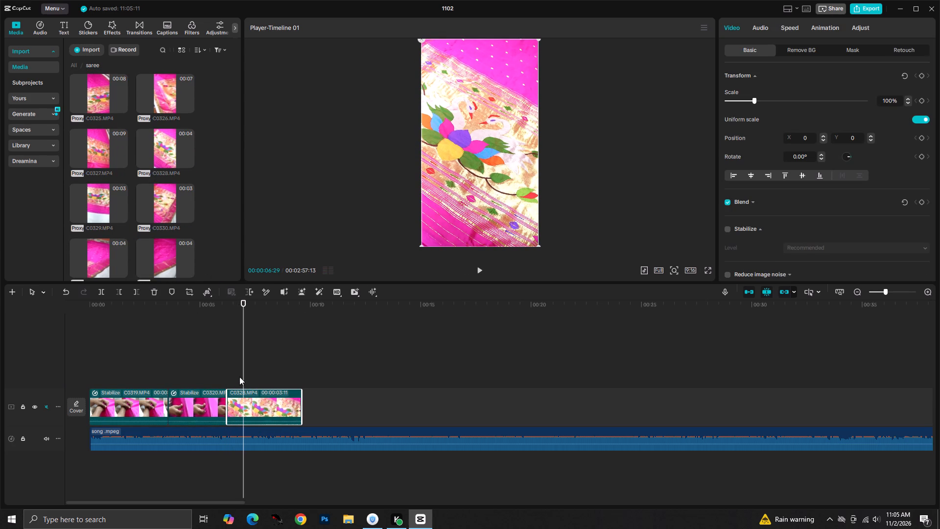
{"action": "left_click_drag", "start_coordinate": [242, 370], "coordinate": [216, 368]}
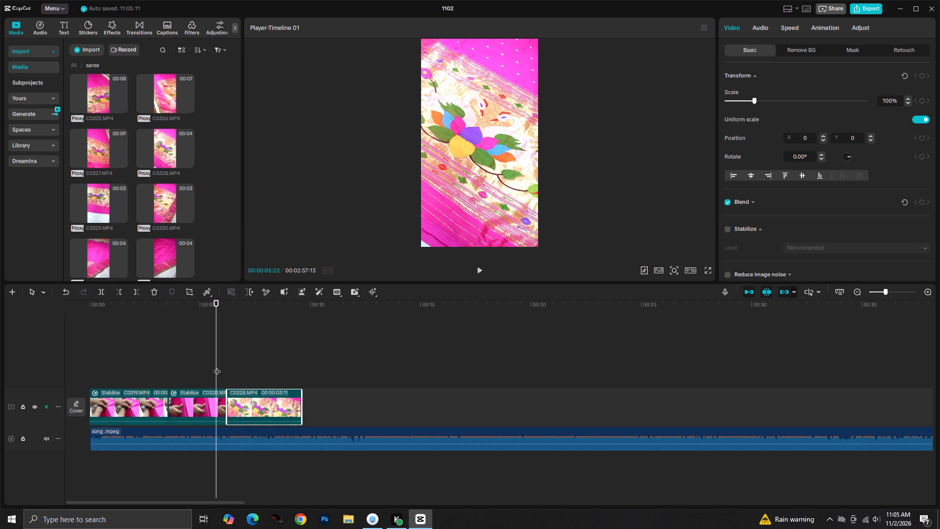
{"action": "key", "text": "space"}
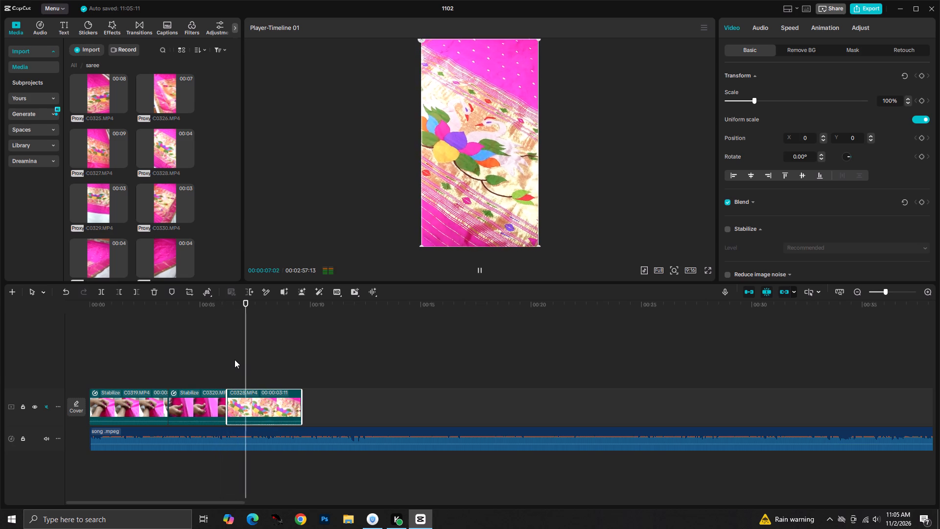
{"action": "key", "text": "space"}
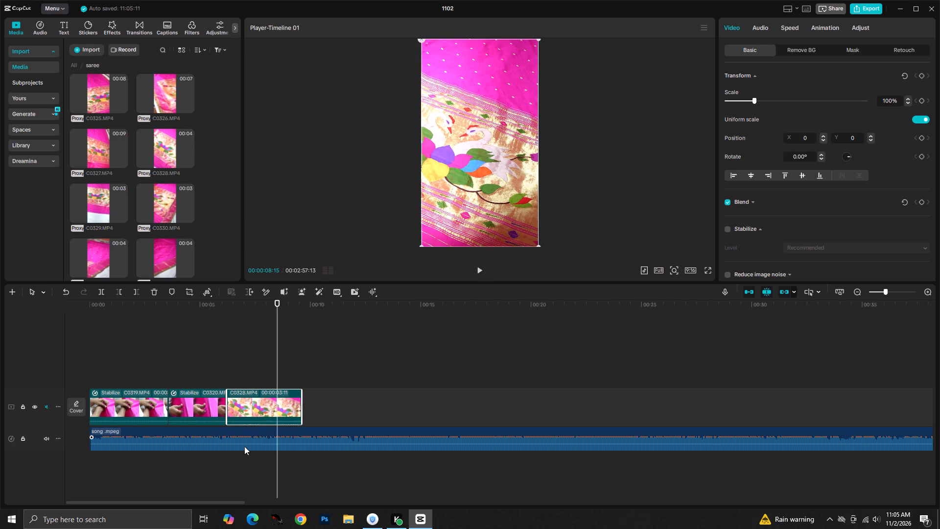
{"action": "left_click", "coordinate": [252, 436]}
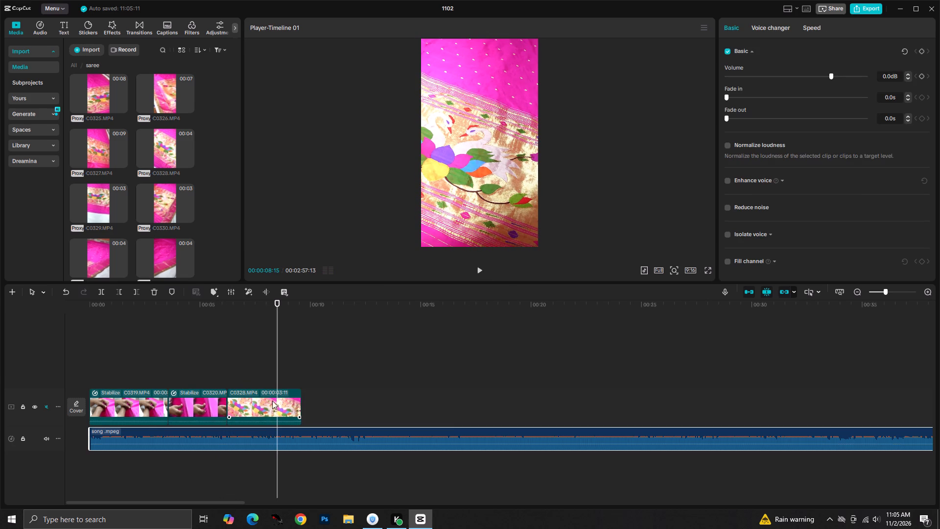
{"action": "left_click", "coordinate": [254, 412]}
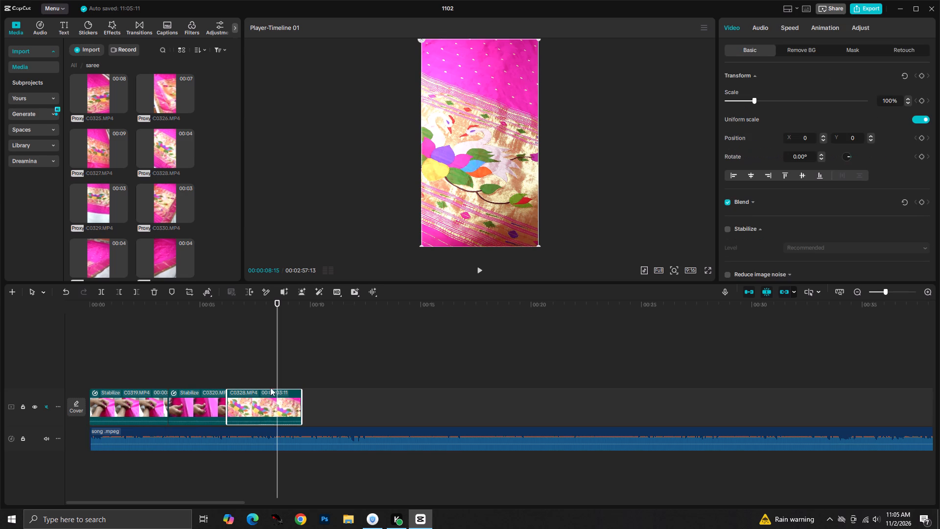
{"action": "left_click_drag", "start_coordinate": [276, 377], "coordinate": [253, 376]}
{"action": "left_click_drag", "start_coordinate": [301, 404], "coordinate": [258, 406]}
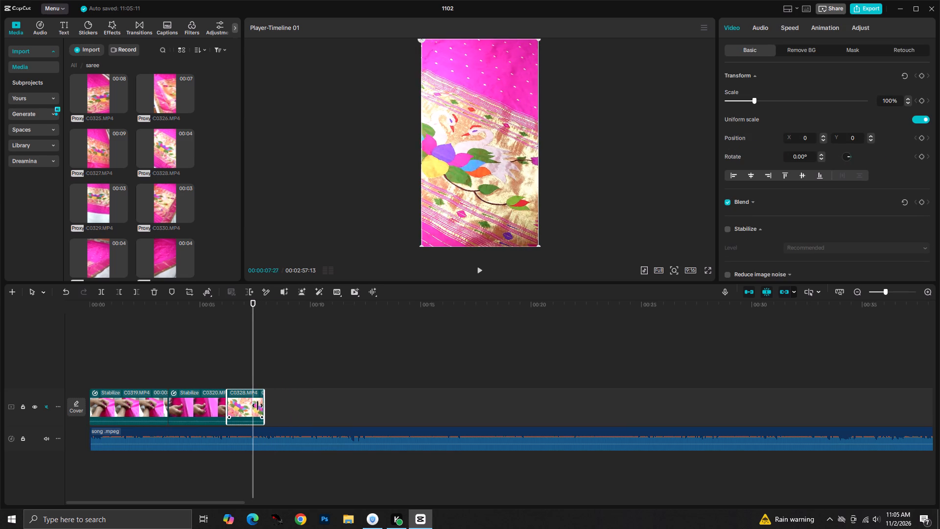
{"action": "left_click_drag", "start_coordinate": [258, 406], "coordinate": [249, 401]}
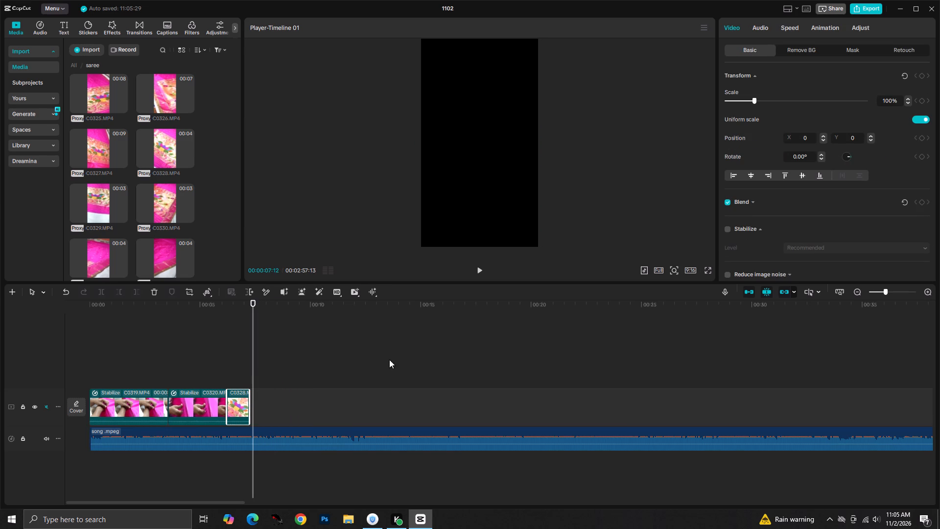
{"action": "left_click", "coordinate": [248, 404]}
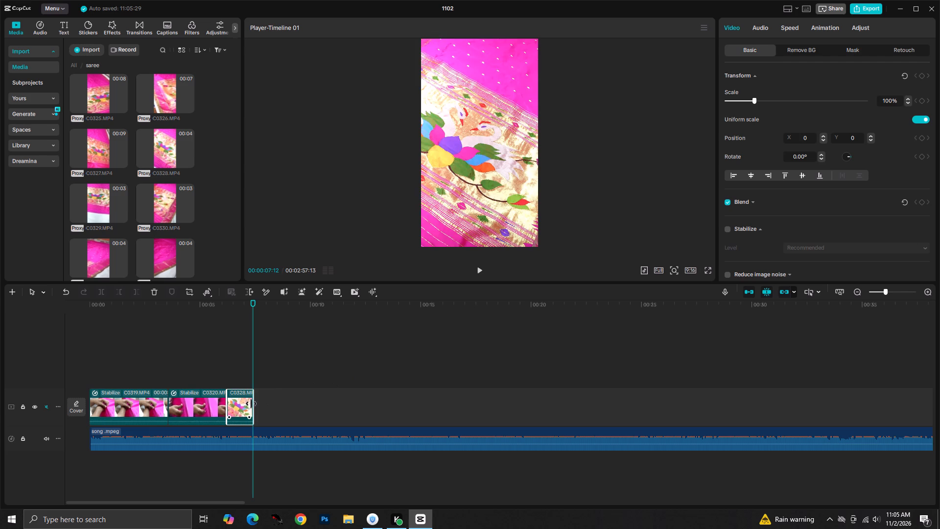
Turn on Stabilize at the Recommended level for clip C0328.MP4.
{"action": "left_click", "coordinate": [726, 229]}
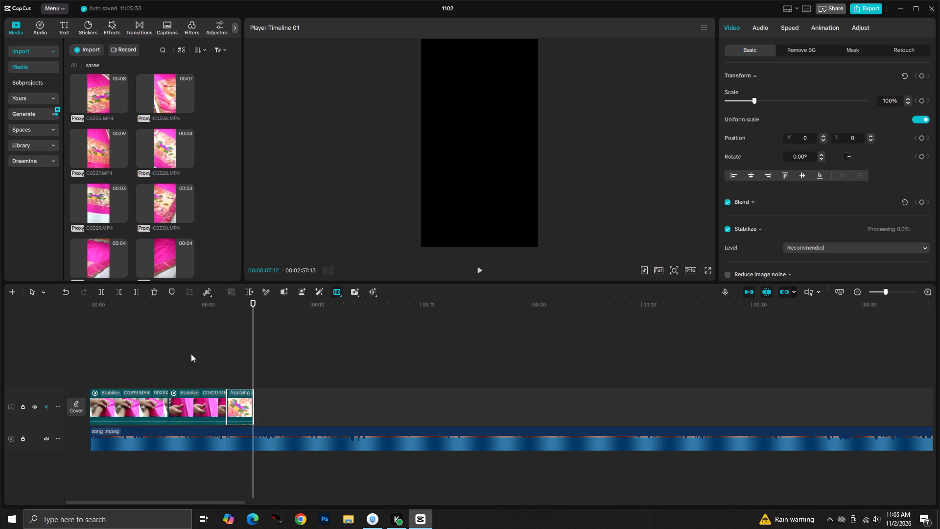
Play the three-clip sequence from the start and on into the song section after C0328.MP4.
{"action": "left_click_drag", "start_coordinate": [252, 357], "coordinate": [53, 342]}
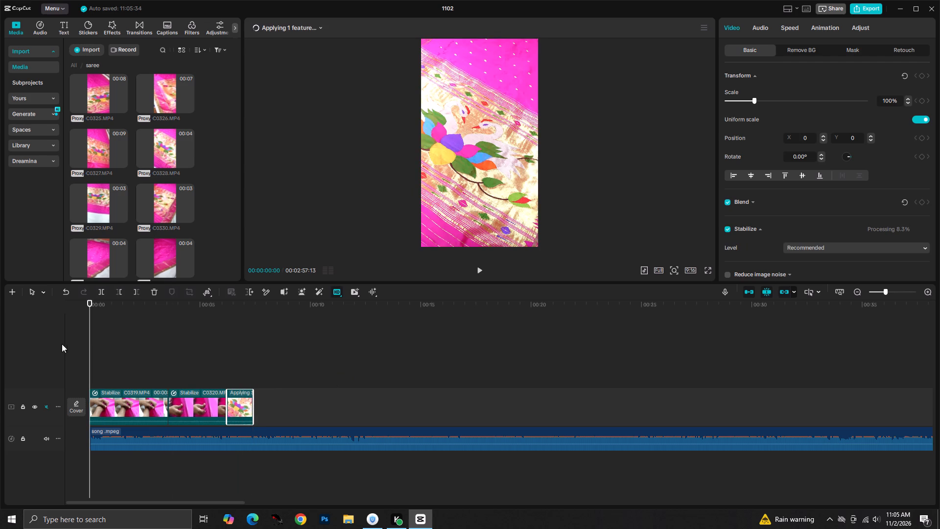
{"action": "key", "text": "space"}
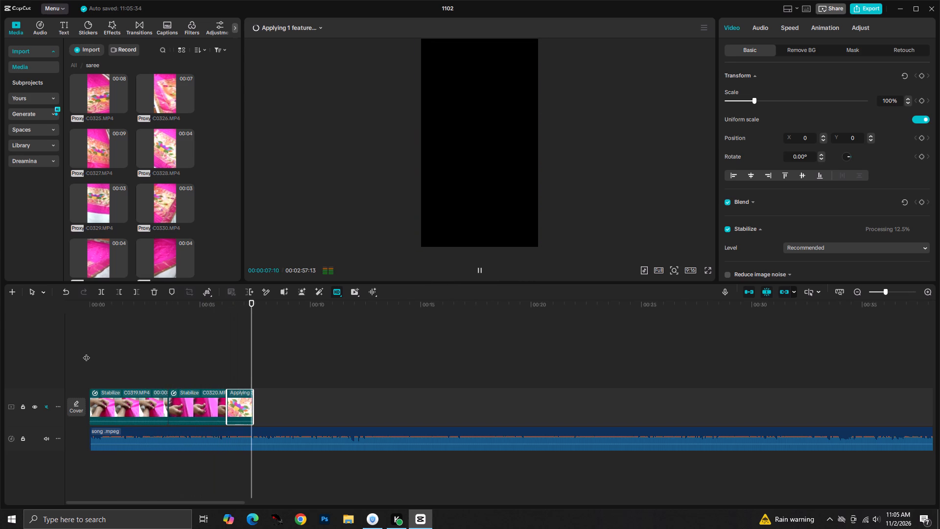
{"action": "key", "text": "space"}
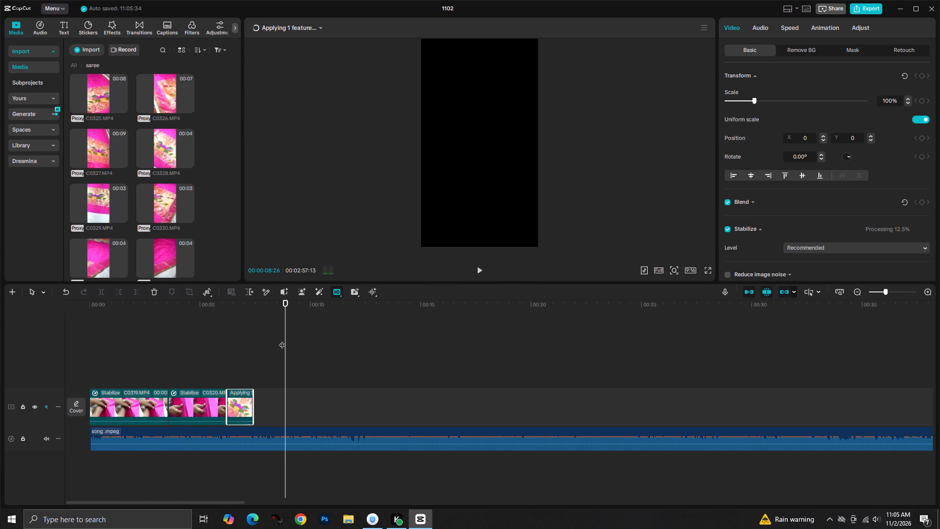
Add C0332.MP4 from the saree folder to the main track directly after C0328.MP4.
{"action": "left_click_drag", "start_coordinate": [283, 340], "coordinate": [252, 347]}
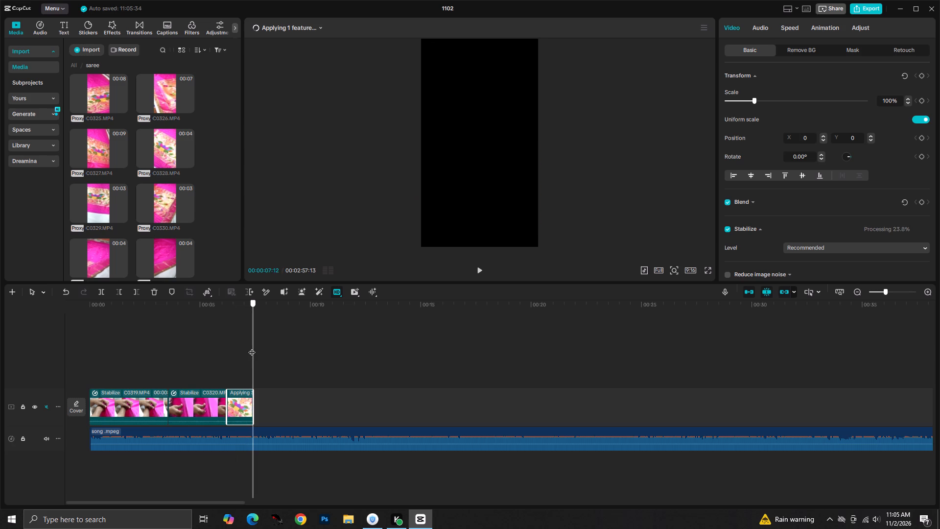
{"action": "left_click_drag", "start_coordinate": [252, 347], "coordinate": [252, 347]}
{"action": "left_click_drag", "start_coordinate": [164, 254], "coordinate": [286, 365]}
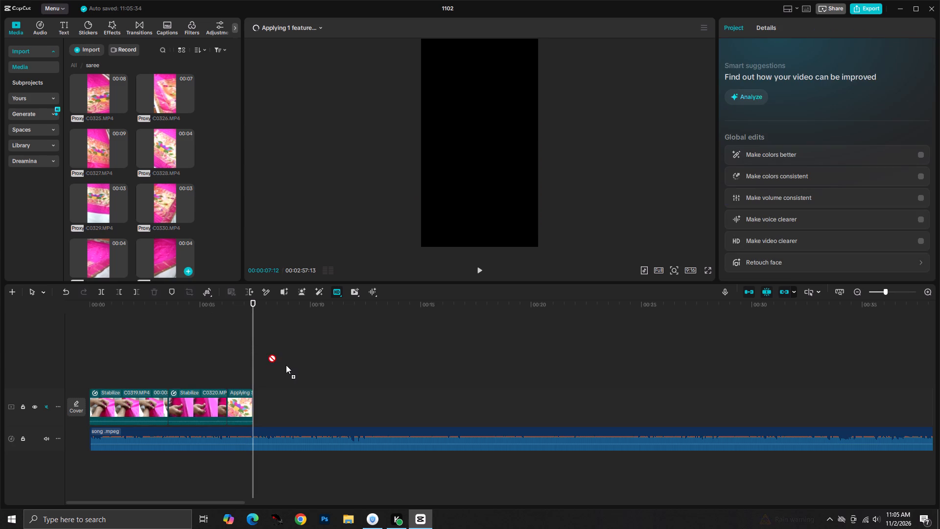
{"action": "left_click_drag", "start_coordinate": [286, 365], "coordinate": [256, 409]}
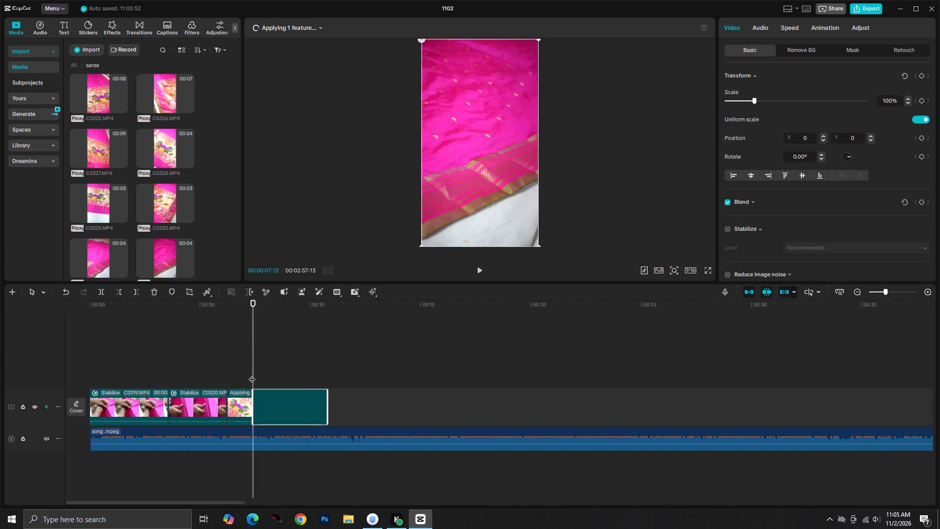
Replay C0332.MP4 with the song to find the beat, and trim the clip's end to 00:00:08:28.
{"action": "key", "text": "space"}
{"action": "key", "text": "space"}
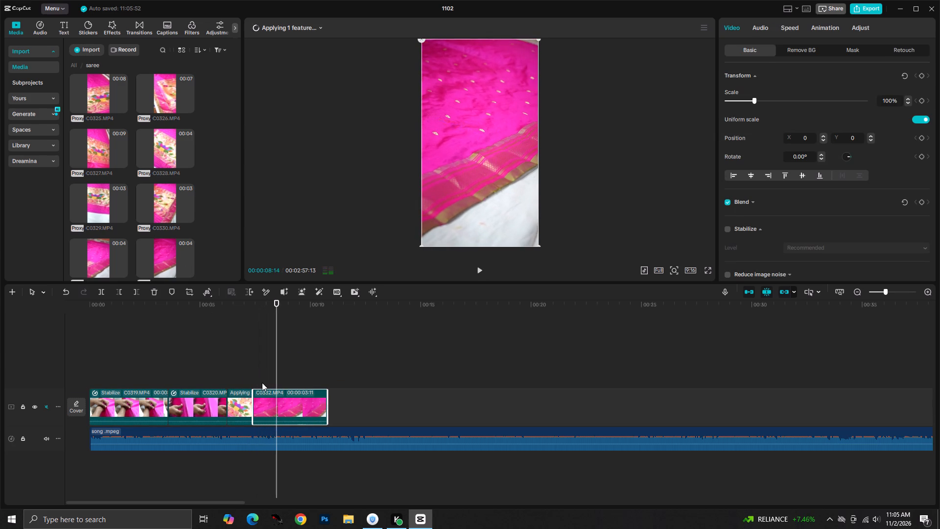
{"action": "left_click_drag", "start_coordinate": [276, 372], "coordinate": [258, 377]}
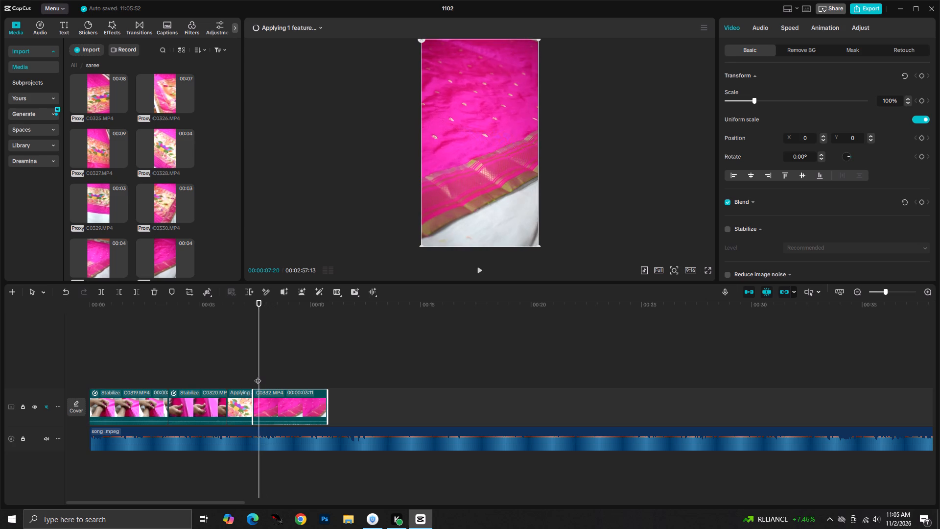
{"action": "key", "text": "space"}
{"action": "key", "text": "space"}
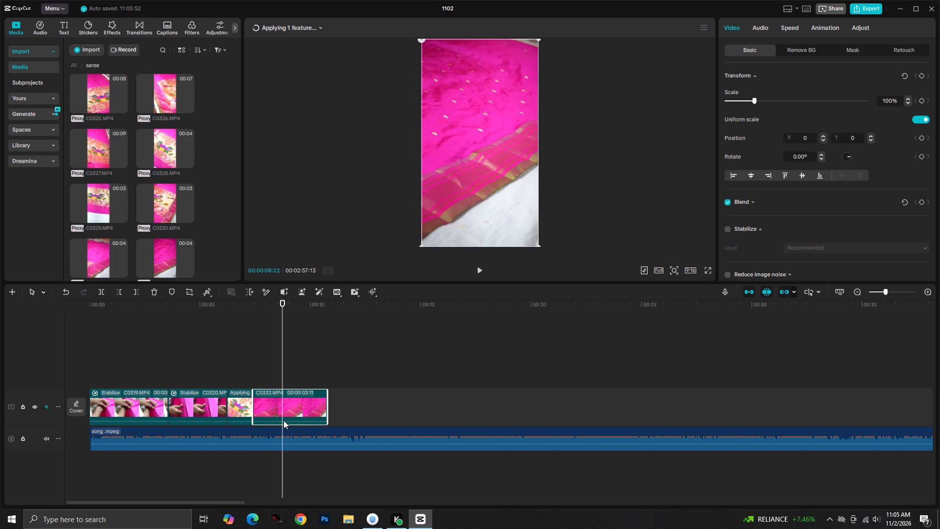
{"action": "key", "text": "space"}
{"action": "key", "text": "space"}
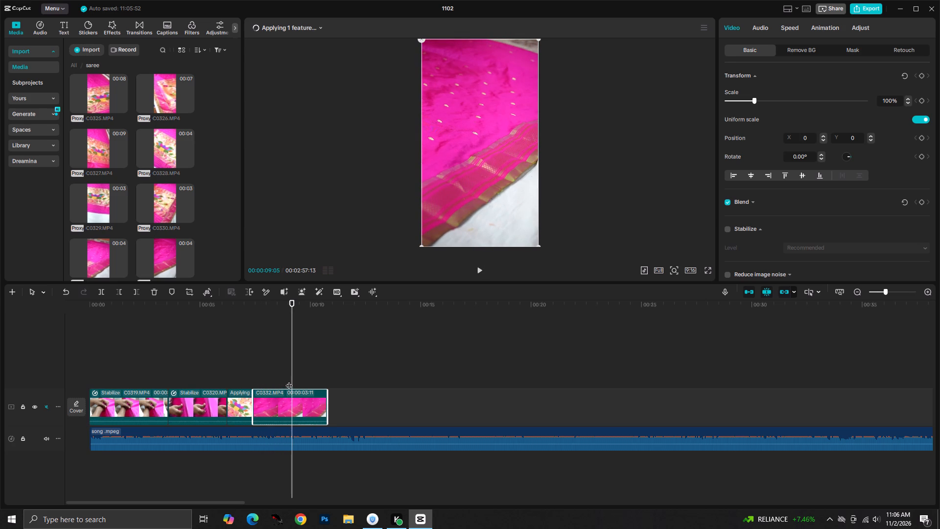
{"action": "left_click_drag", "start_coordinate": [291, 374], "coordinate": [253, 374]}
{"action": "key", "text": "space"}
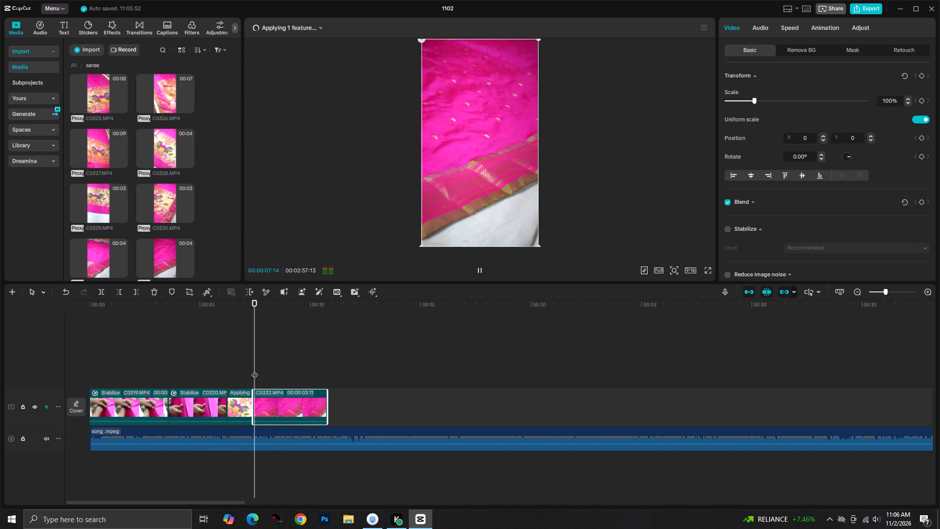
{"action": "key", "text": "space"}
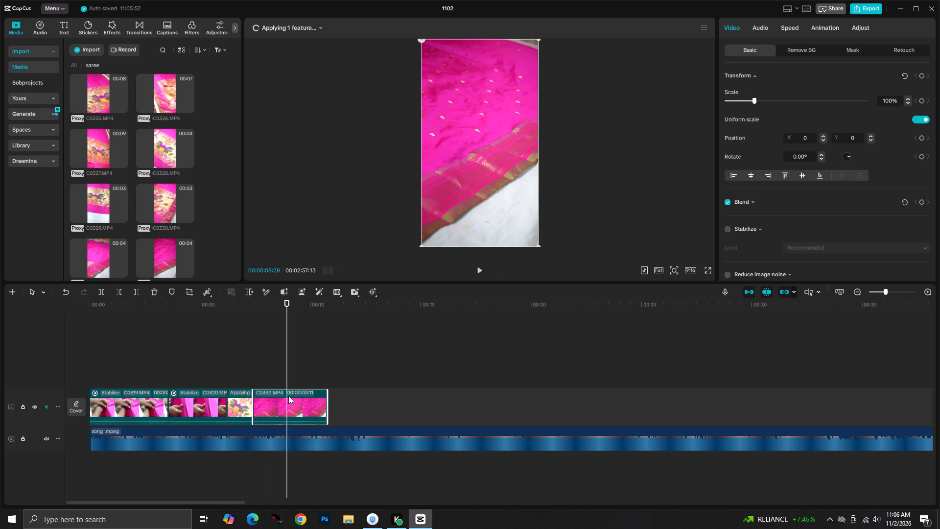
{"action": "left_click_drag", "start_coordinate": [326, 406], "coordinate": [286, 407]}
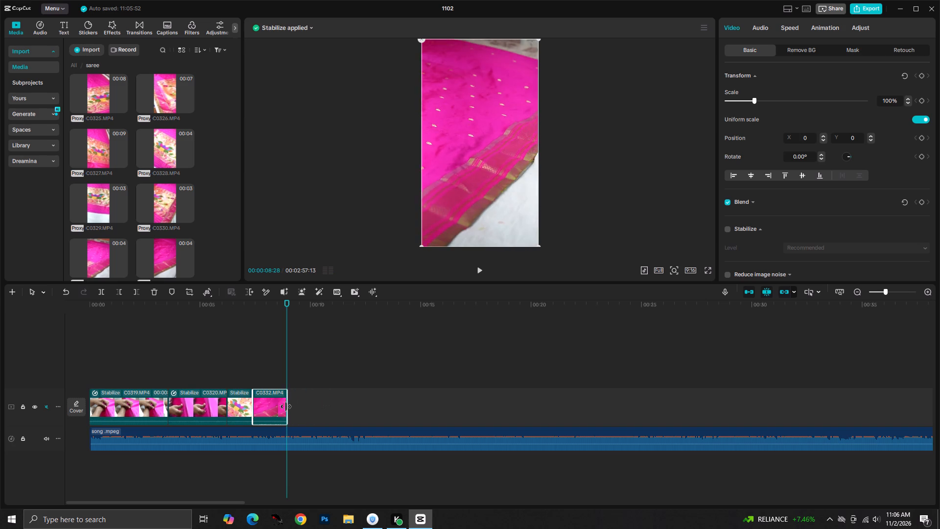
{"action": "left_click_drag", "start_coordinate": [286, 407], "coordinate": [285, 406]}
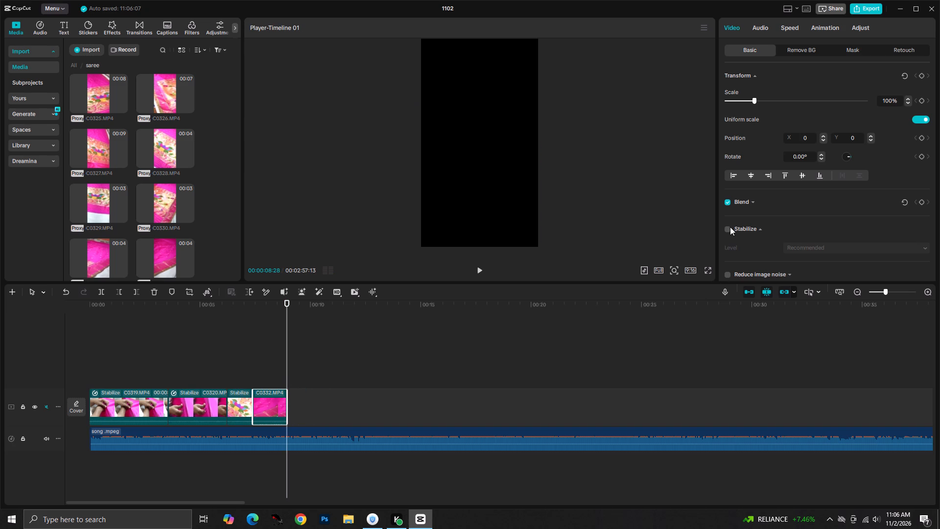
Turn on Stabilize at the Recommended level for clip C0332.MP4.
{"action": "left_click", "coordinate": [725, 228]}
Play the four-clip sequence from the start to check the cuts against the song.
{"action": "left_click_drag", "start_coordinate": [288, 350], "coordinate": [0, 327]}
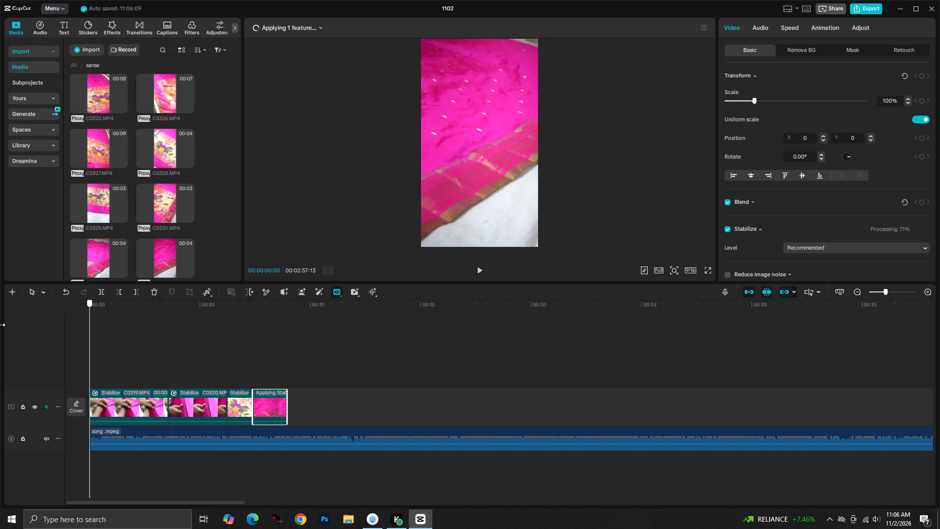
{"action": "key", "text": "space"}
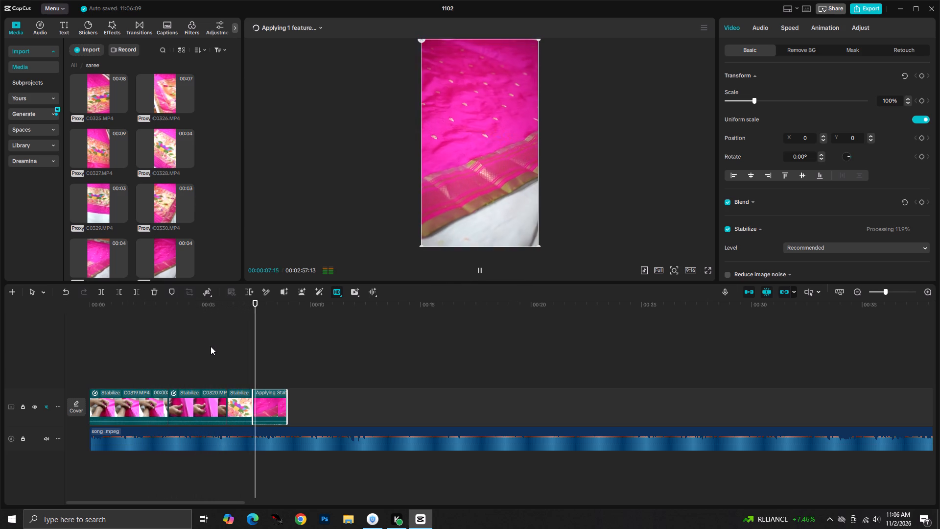
{"action": "key", "text": "space"}
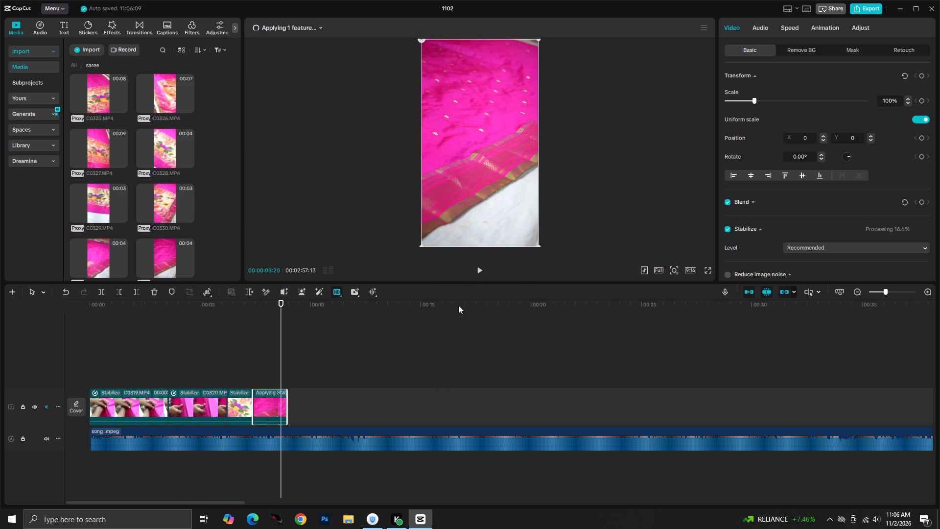
Add C0329.MP4 from the saree folder to the main track directly after C0332.MP4.
{"action": "key", "text": "space"}
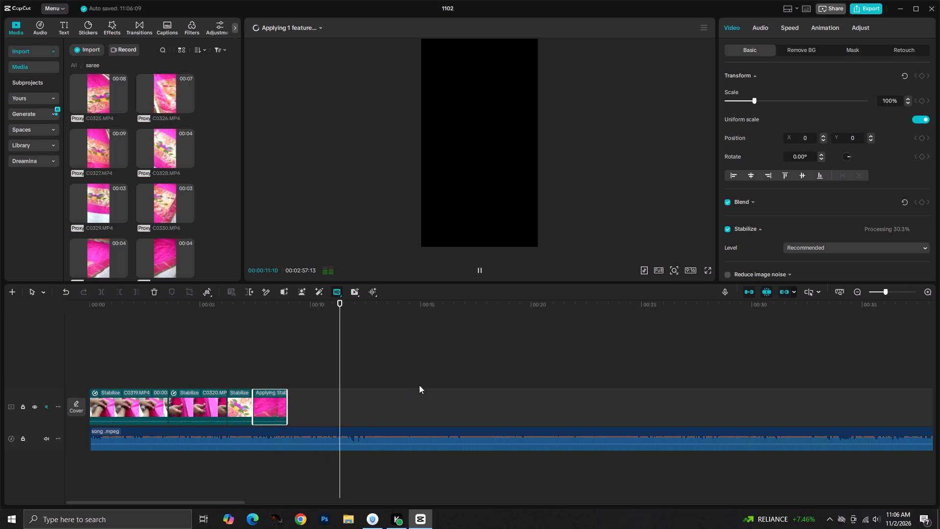
{"action": "key", "text": "space"}
{"action": "left_click_drag", "start_coordinate": [356, 381], "coordinate": [298, 386]}
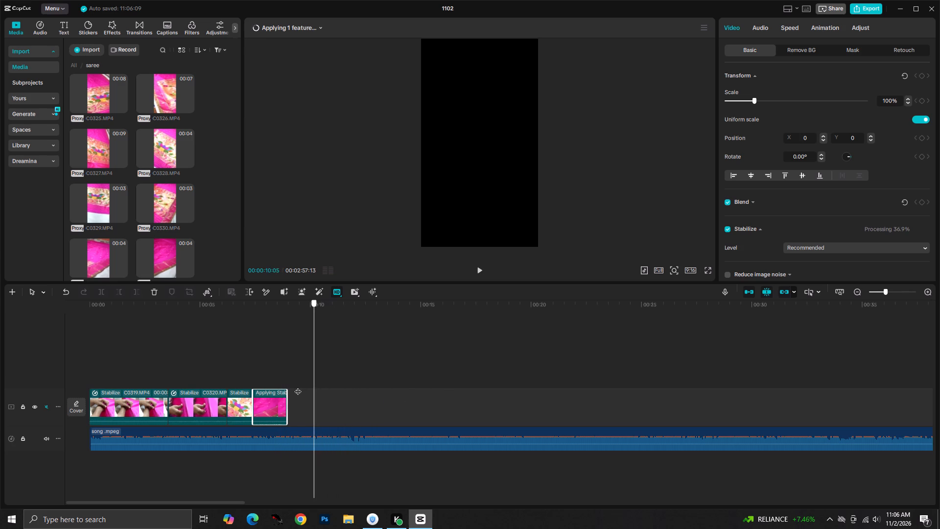
{"action": "left_click_drag", "start_coordinate": [298, 386], "coordinate": [283, 385]}
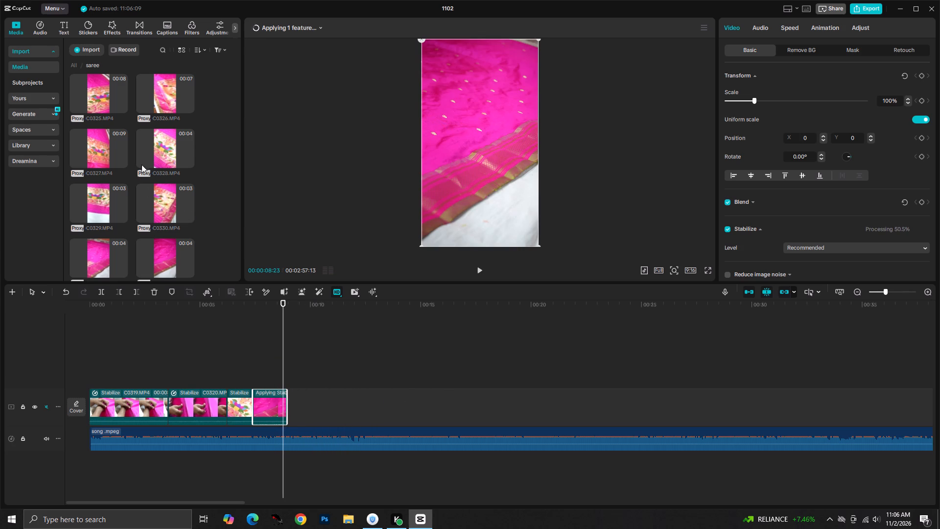
{"action": "scroll", "coordinate": [144, 155], "scroll_direction": "down", "scroll_amount": 6}
{"action": "scroll", "coordinate": [144, 155], "scroll_direction": "up", "scroll_amount": 12}
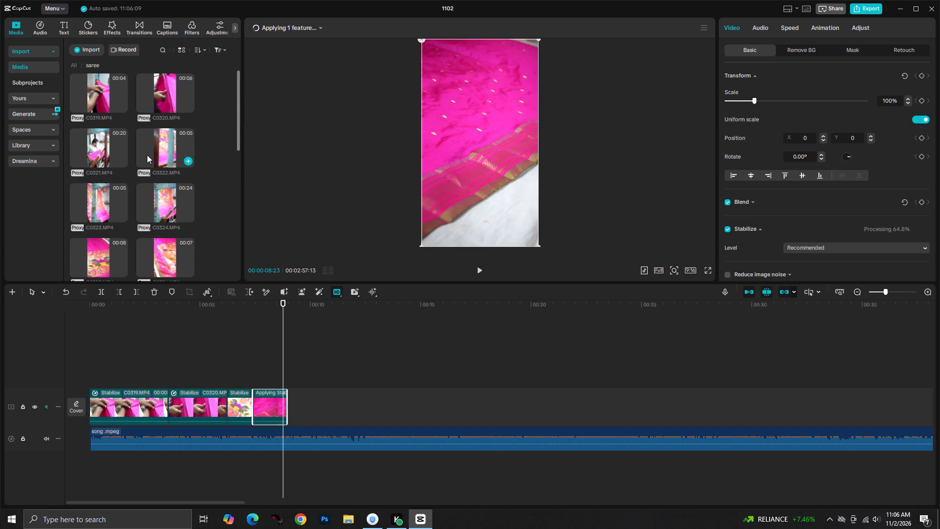
{"action": "scroll", "coordinate": [147, 155], "scroll_direction": "up", "scroll_amount": 1}
{"action": "scroll", "coordinate": [147, 155], "scroll_direction": "down", "scroll_amount": 3}
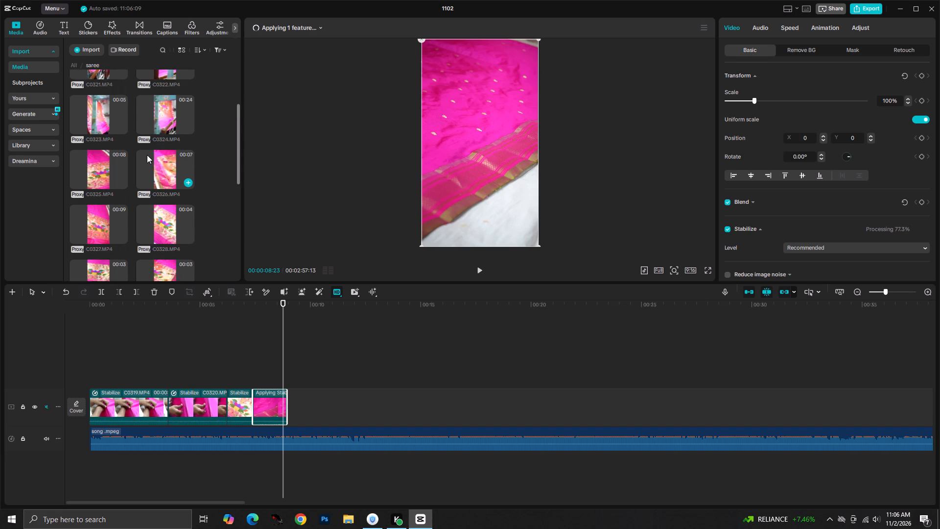
{"action": "scroll", "coordinate": [125, 190], "scroll_direction": "down", "scroll_amount": 1}
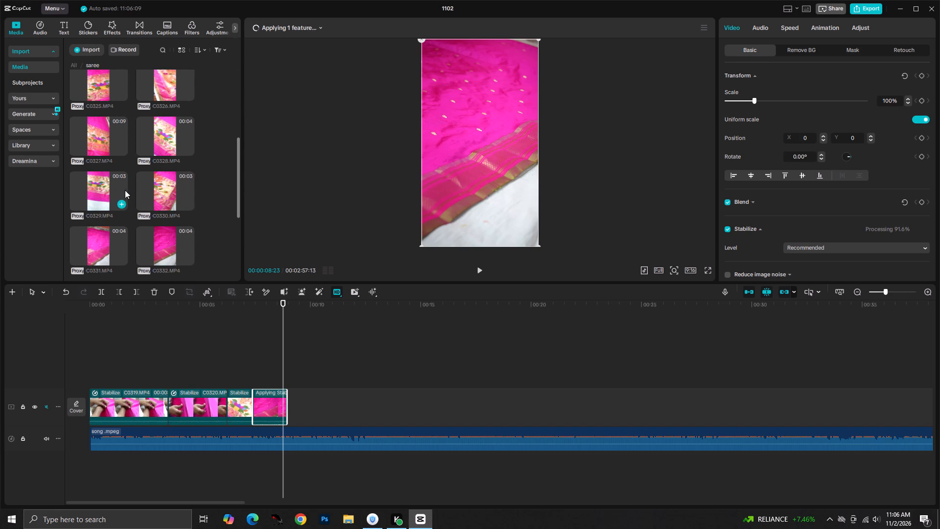
{"action": "left_click_drag", "start_coordinate": [97, 190], "coordinate": [289, 413]}
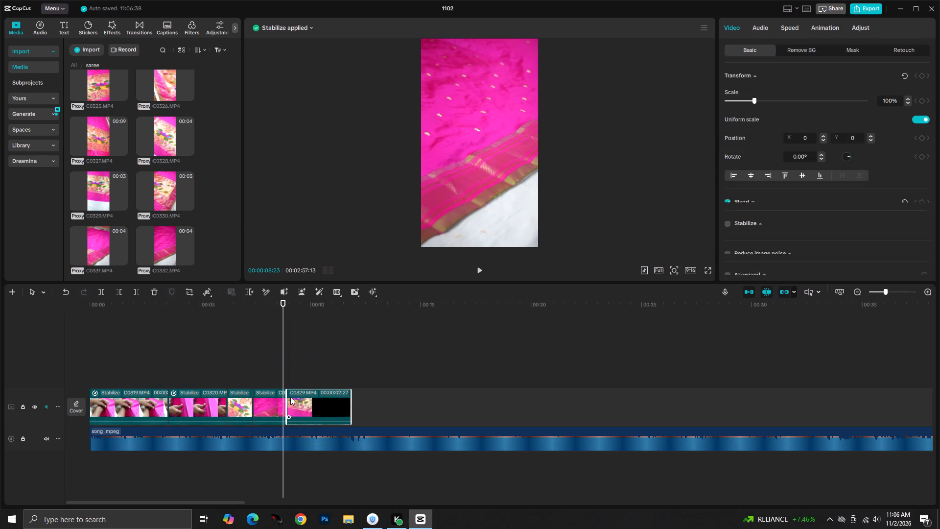
Replay C0329.MP4 with the song, split the clip at 00:00:10:00 and delete the part before the split.
{"action": "key", "text": "space"}
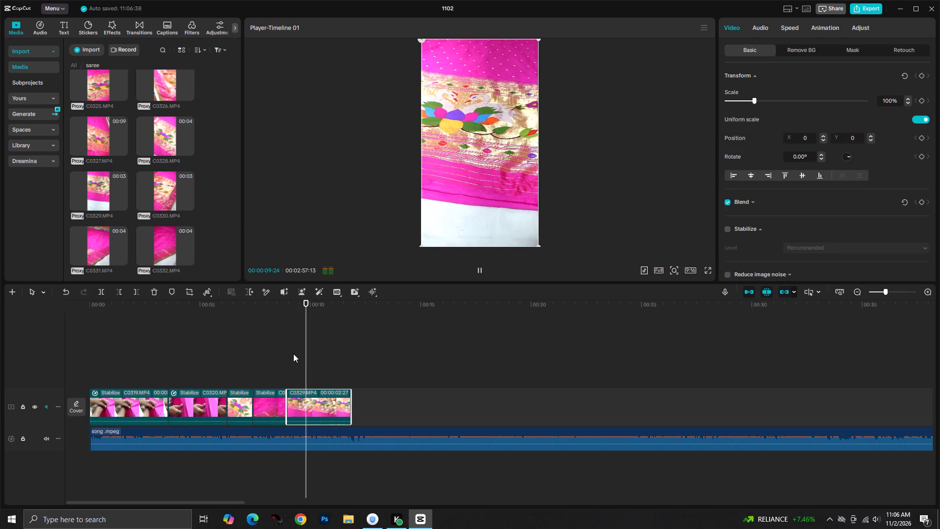
{"action": "key", "text": "space"}
{"action": "key", "text": "space"}
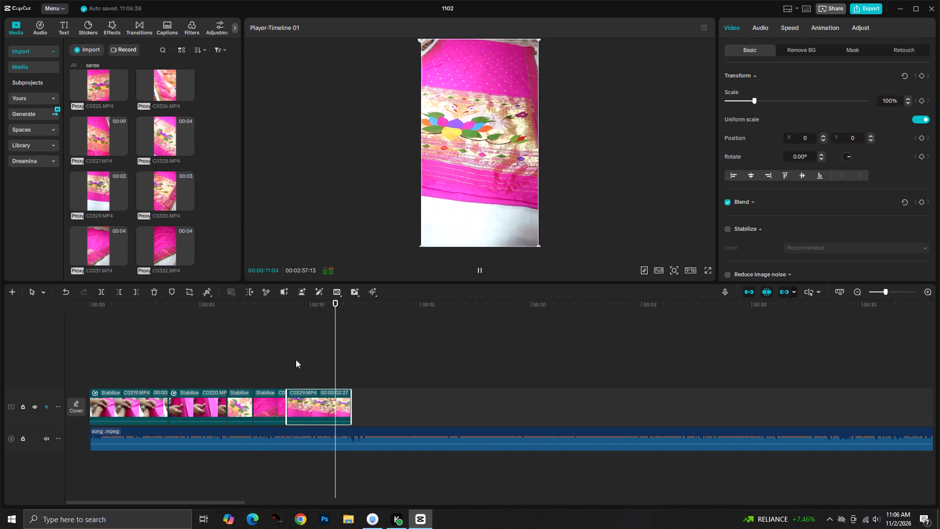
{"action": "key", "text": "space"}
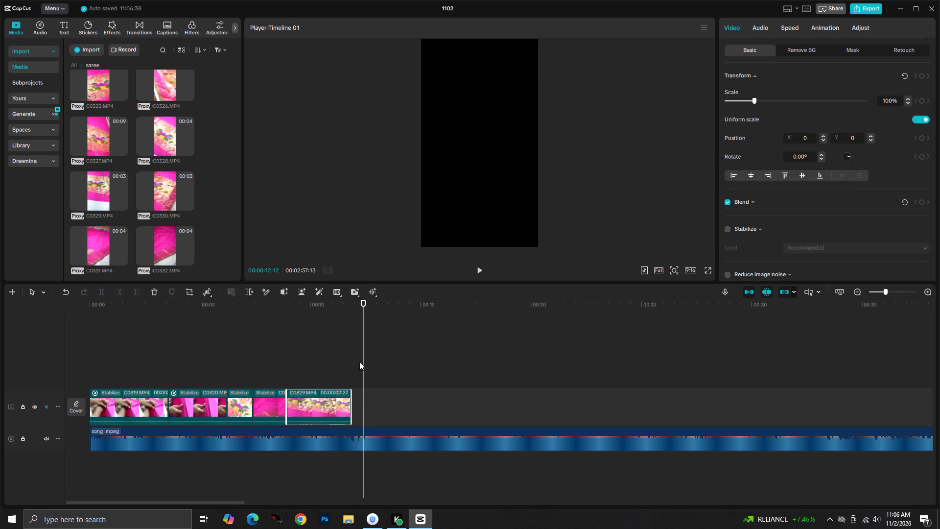
{"action": "left_click_drag", "start_coordinate": [361, 359], "coordinate": [218, 365]}
{"action": "key", "text": "space"}
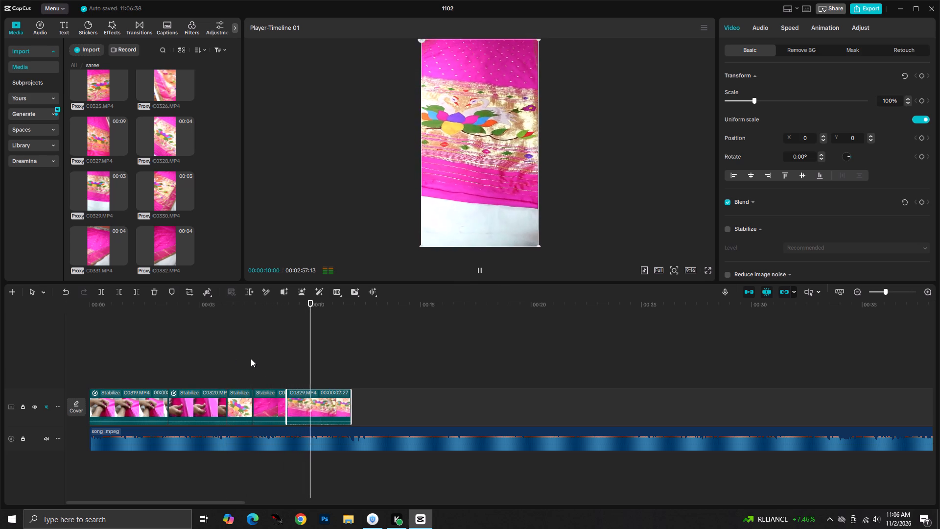
{"action": "key", "text": "space"}
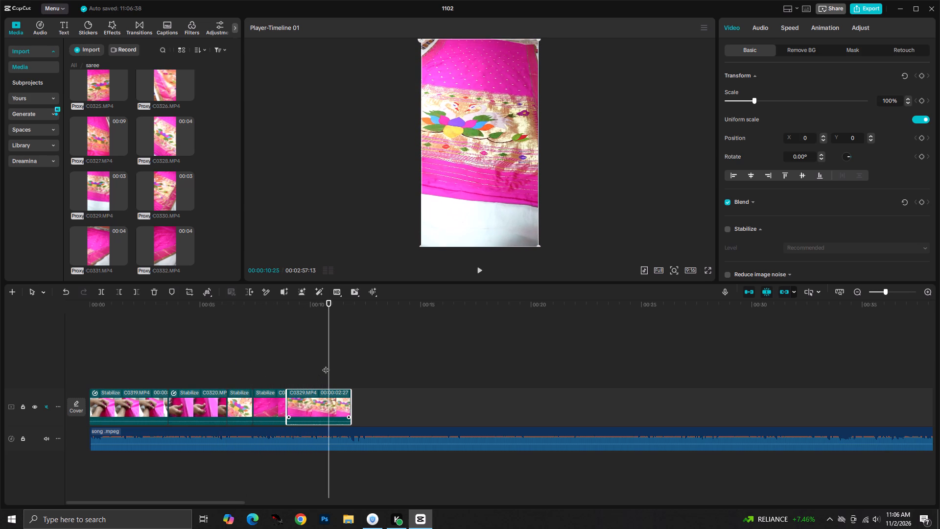
{"action": "left_click_drag", "start_coordinate": [329, 361], "coordinate": [298, 357]}
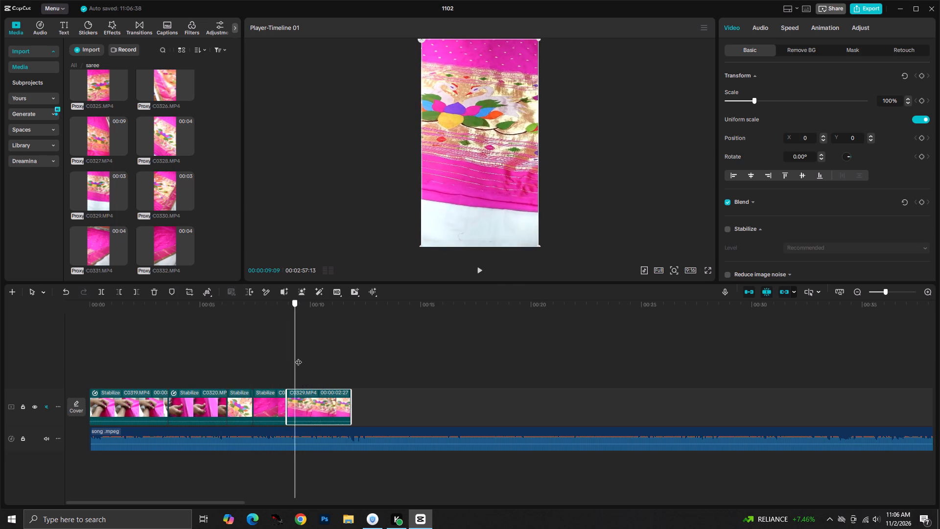
{"action": "left_click_drag", "start_coordinate": [298, 357], "coordinate": [310, 357]}
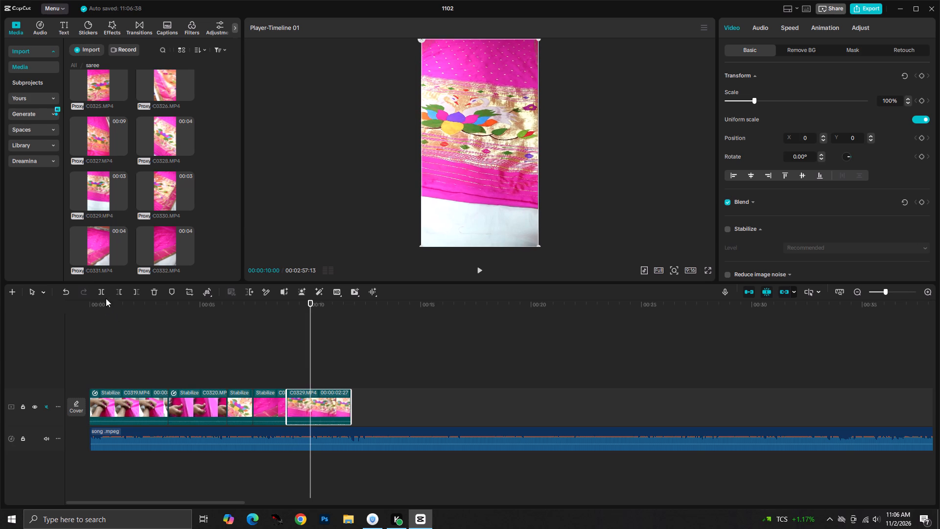
{"action": "left_click", "coordinate": [98, 291]}
{"action": "left_click", "coordinate": [294, 402]}
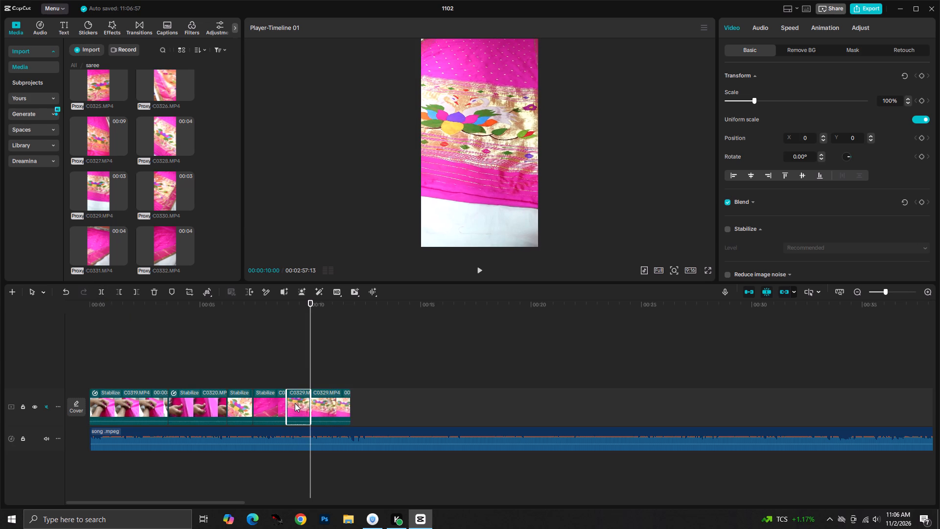
{"action": "key", "text": "Delete"}
Play the five-clip sequence from the start and the song beyond C0329.MP4 to check the cuts against the beat.
{"action": "key", "text": "space"}
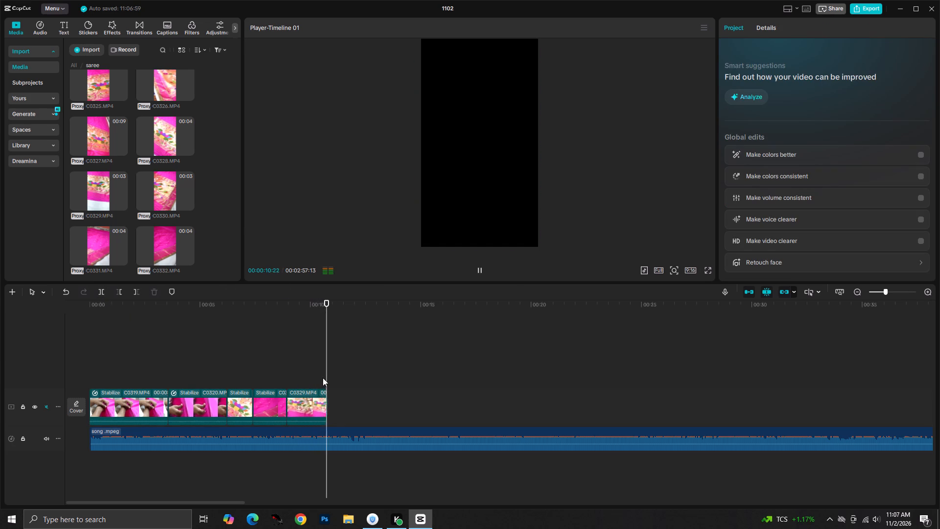
{"action": "key", "text": "space"}
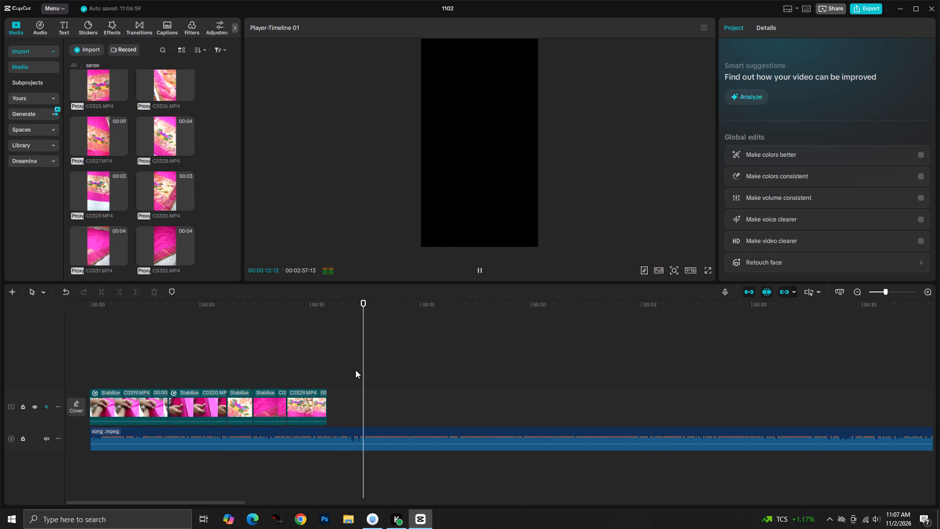
{"action": "left_click_drag", "start_coordinate": [373, 361], "coordinate": [327, 362]}
{"action": "key", "text": "space"}
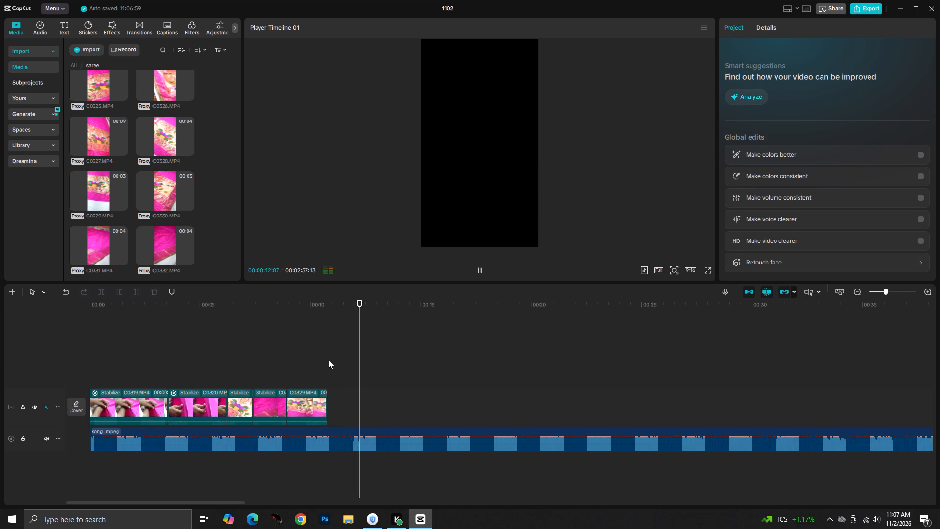
{"action": "key", "text": "space"}
{"action": "left_click_drag", "start_coordinate": [373, 350], "coordinate": [327, 352]}
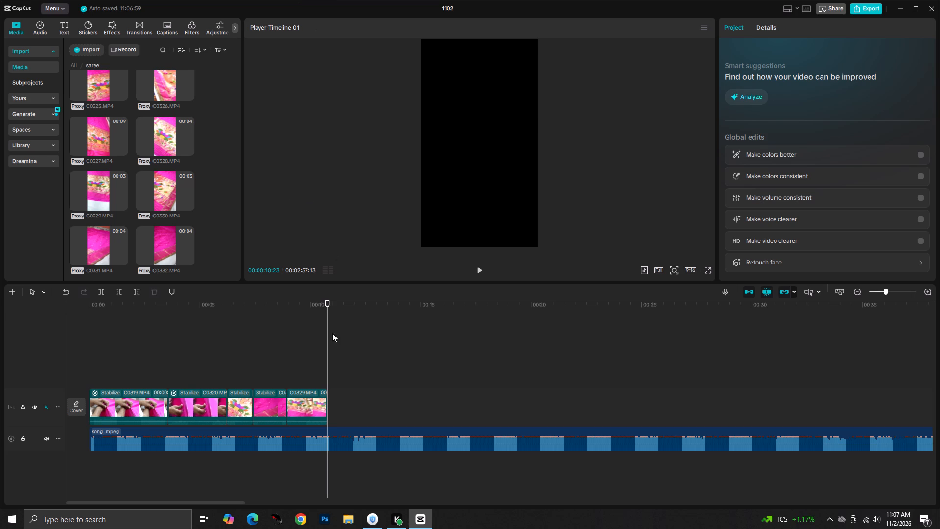
{"action": "left_click_drag", "start_coordinate": [327, 321], "coordinate": [0, 333]}
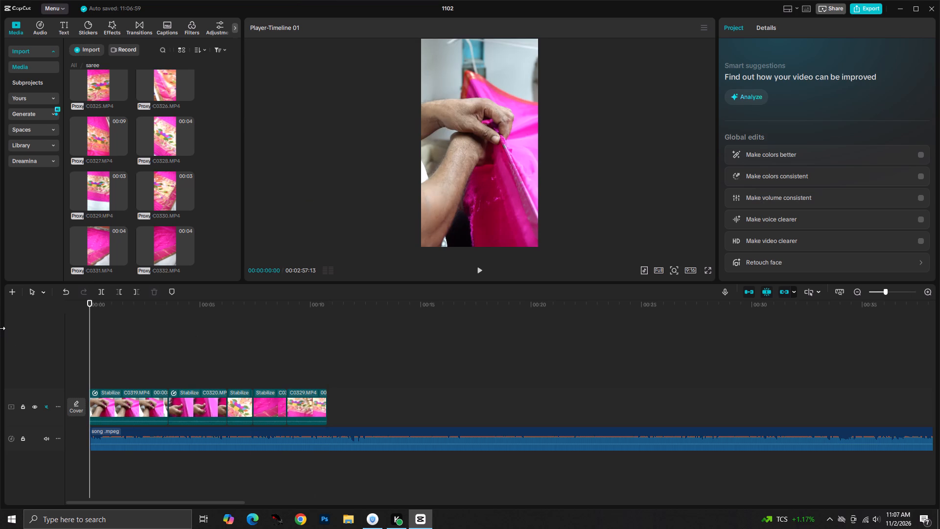
{"action": "key", "text": "space"}
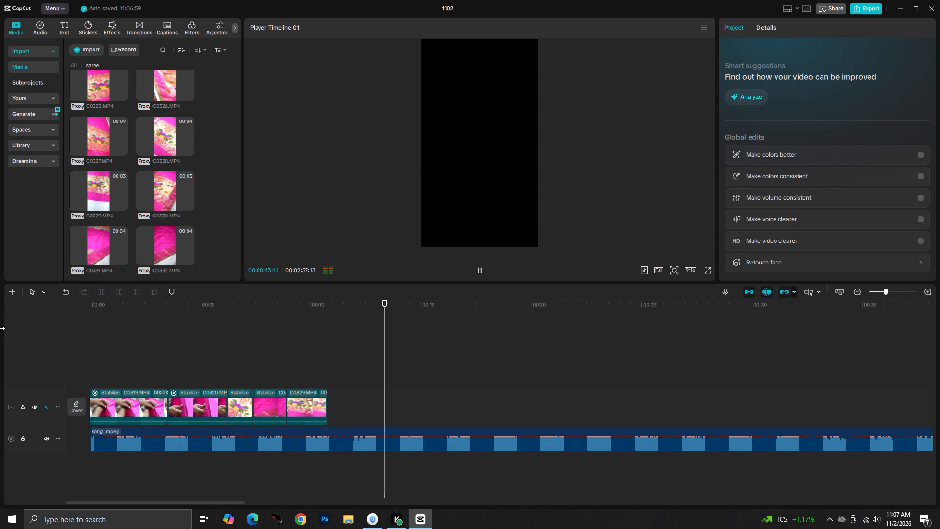
{"action": "key", "text": "space"}
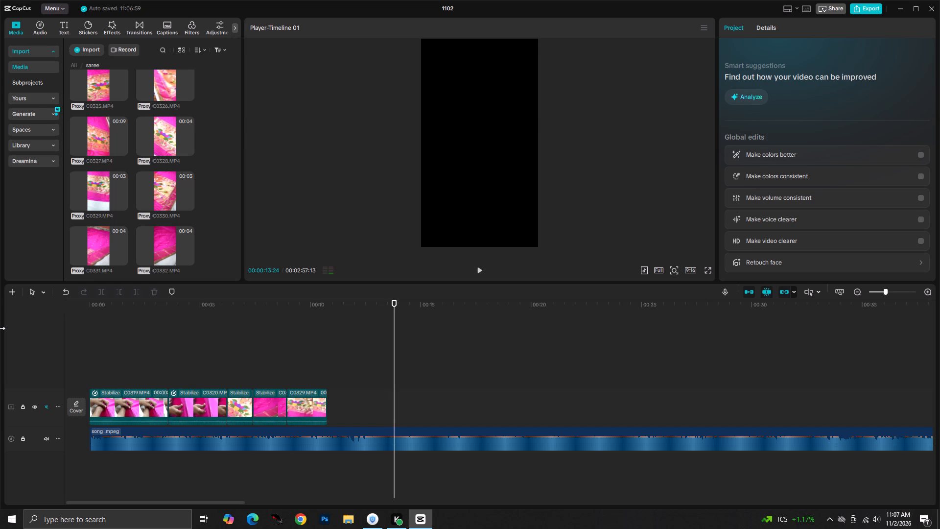
{"action": "key", "text": "space"}
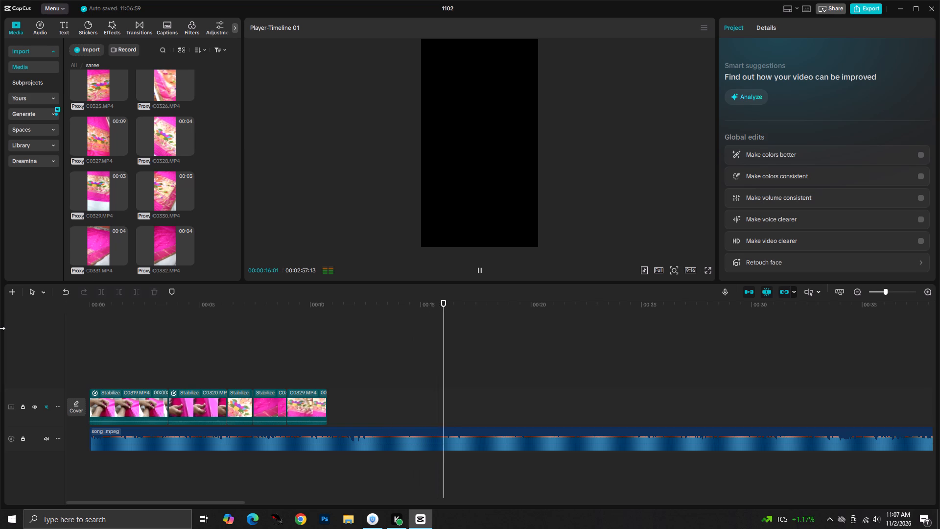
{"action": "key", "text": "space"}
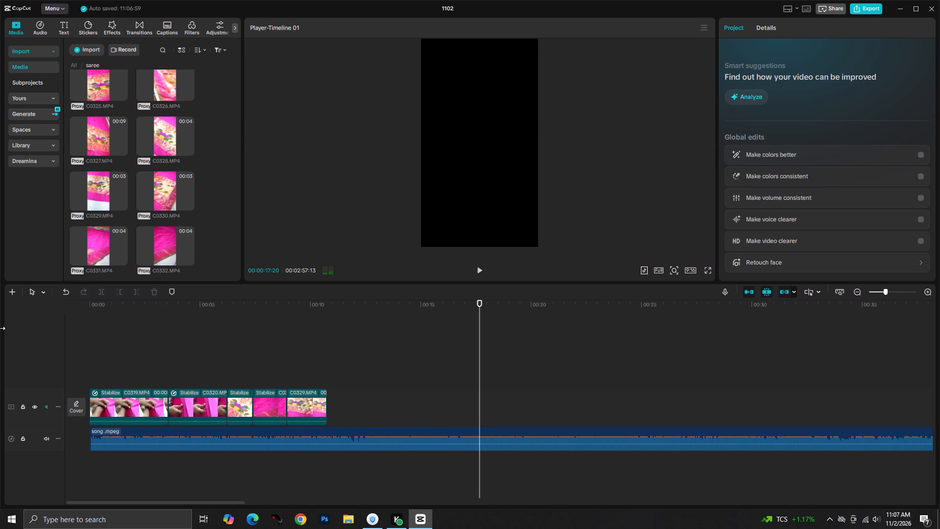
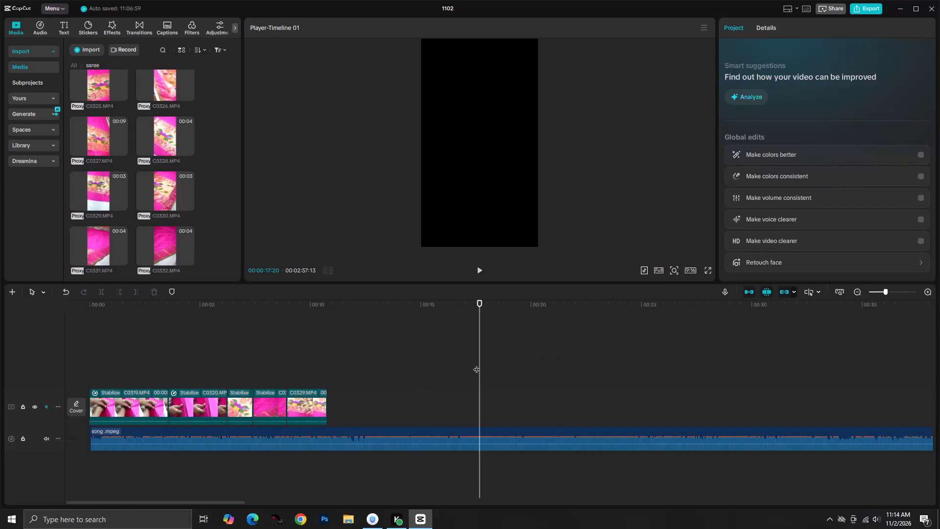
Play the five-clip sequence from the start past the end of C0329.MP4, and replay it from around C0320.MP4 to check the cuts.
{"action": "left_click_drag", "start_coordinate": [481, 361], "coordinate": [0, 287]}
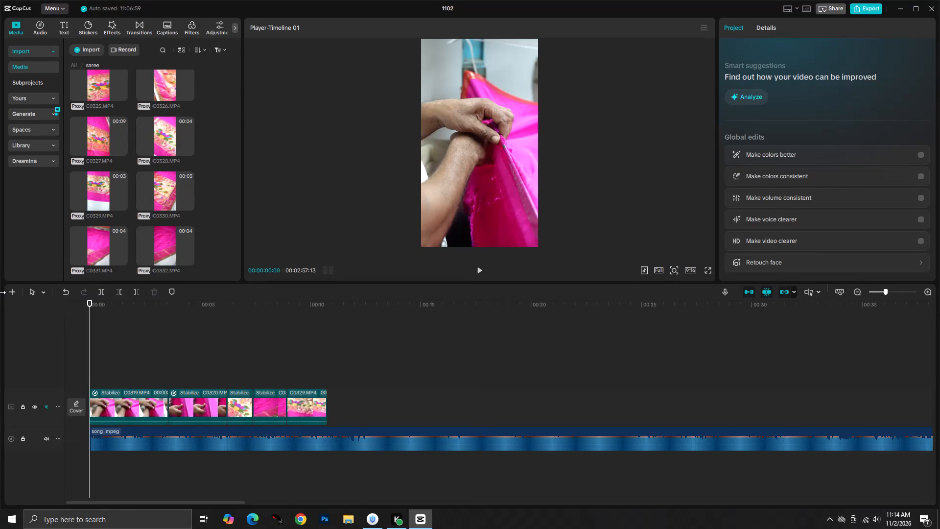
{"action": "key", "text": "space"}
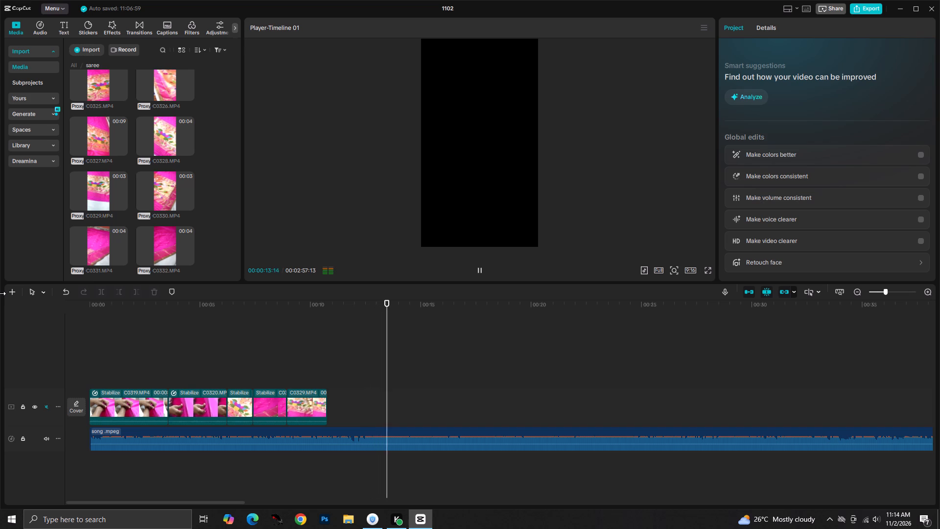
{"action": "key", "text": "space"}
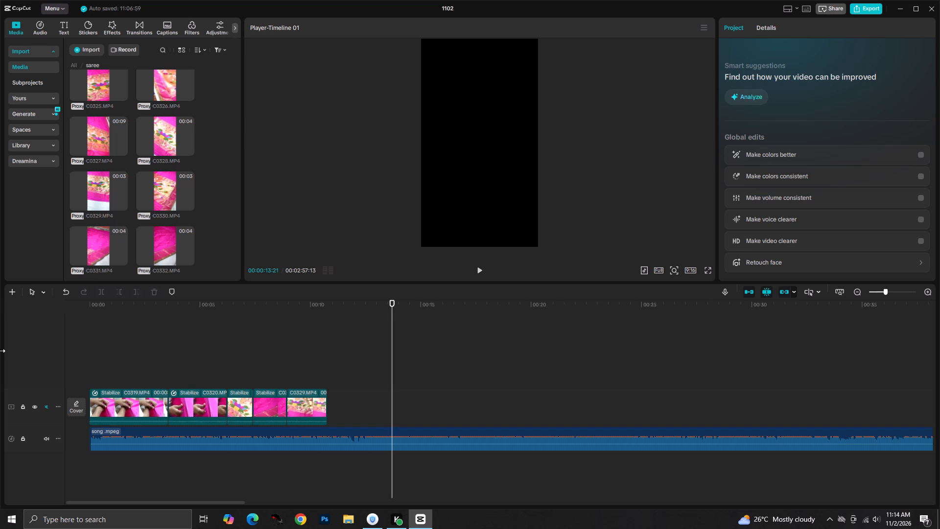
{"action": "left_click_drag", "start_coordinate": [393, 341], "coordinate": [382, 341]}
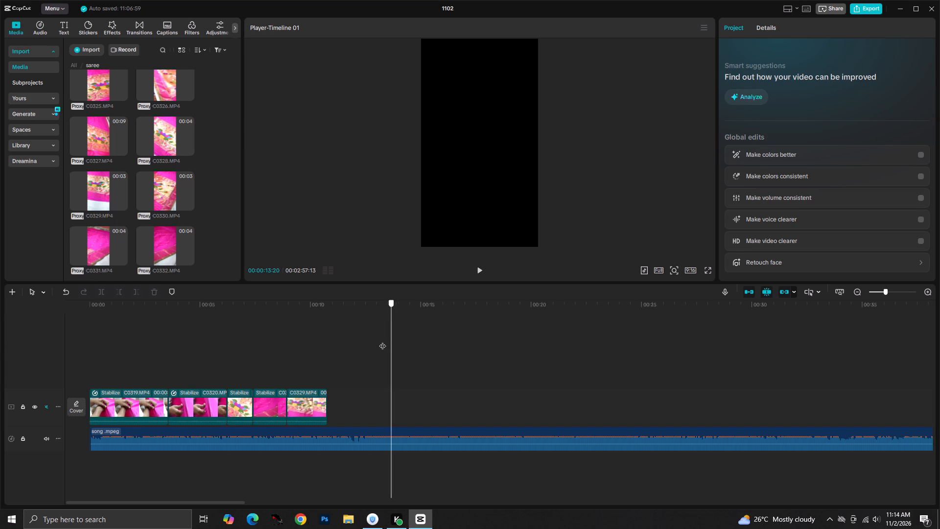
{"action": "left_click_drag", "start_coordinate": [382, 341], "coordinate": [164, 390]}
{"action": "key", "text": "space"}
{"action": "key", "text": "space"}
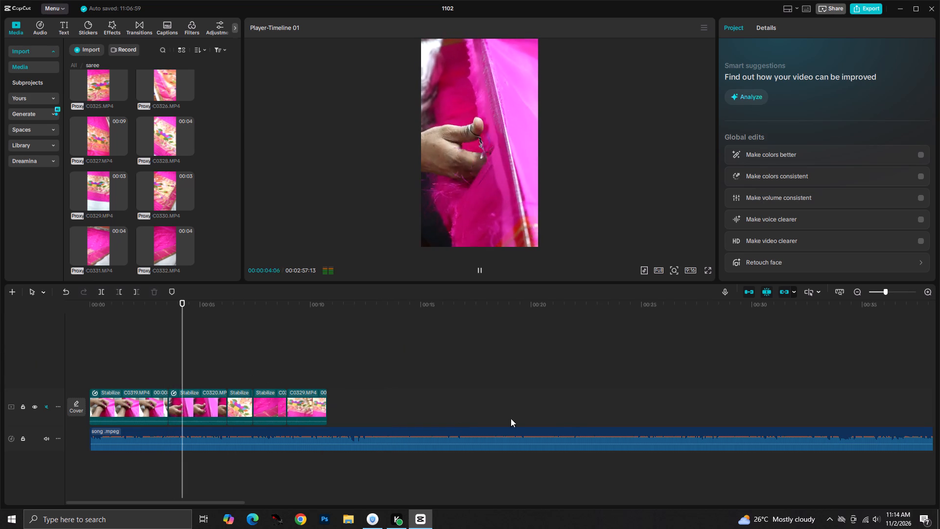
Lower the Windows system volume slightly while the sequence plays, and return to the timeline.
{"action": "left_click", "coordinate": [877, 525]}
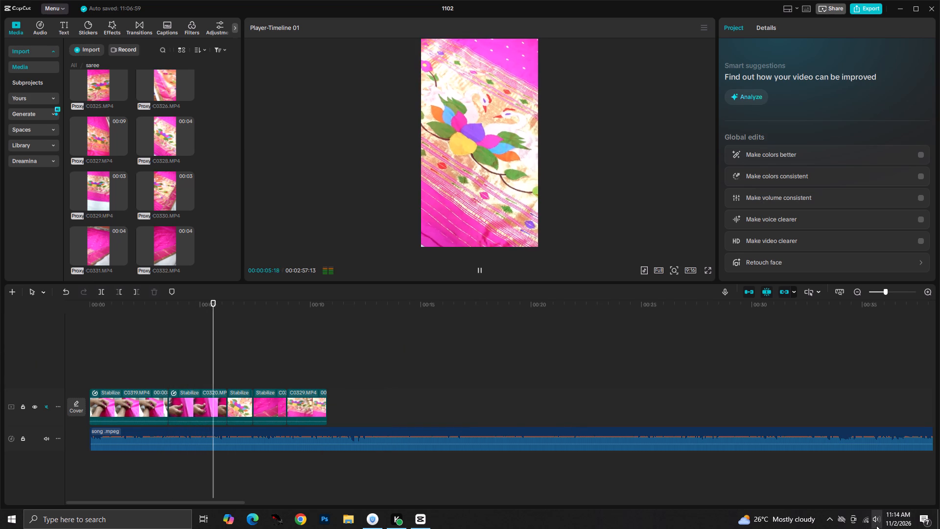
{"action": "scroll", "coordinate": [876, 526], "scroll_direction": "down", "scroll_amount": 2}
{"action": "left_click", "coordinate": [586, 372]}
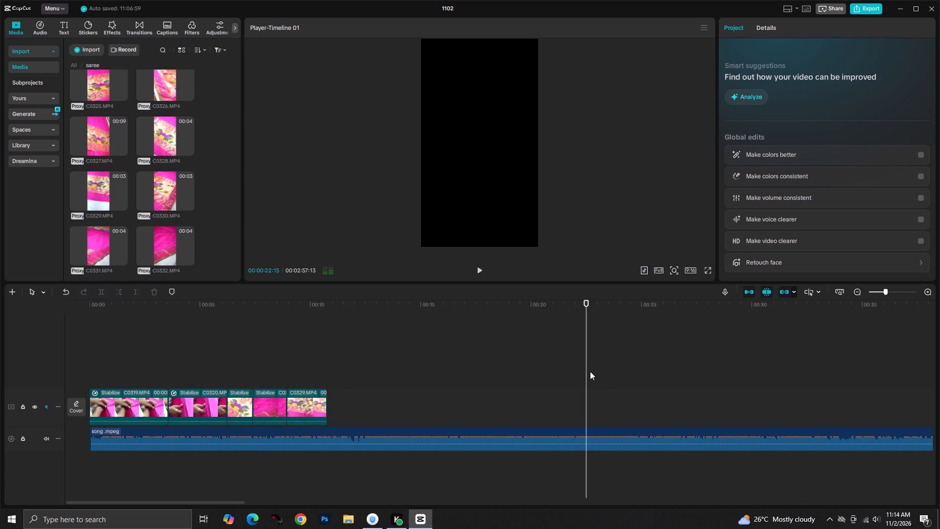
Replay the sequence from about 00:00:08:00 past the end of C0329.MP4 to check the last cuts against the song.
{"action": "left_click_drag", "start_coordinate": [584, 369], "coordinate": [267, 407]}
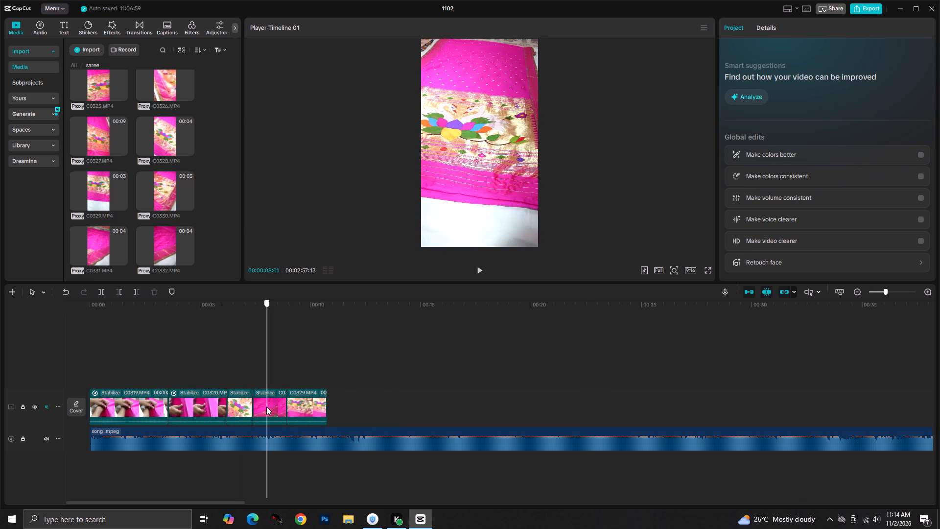
{"action": "key", "text": "space"}
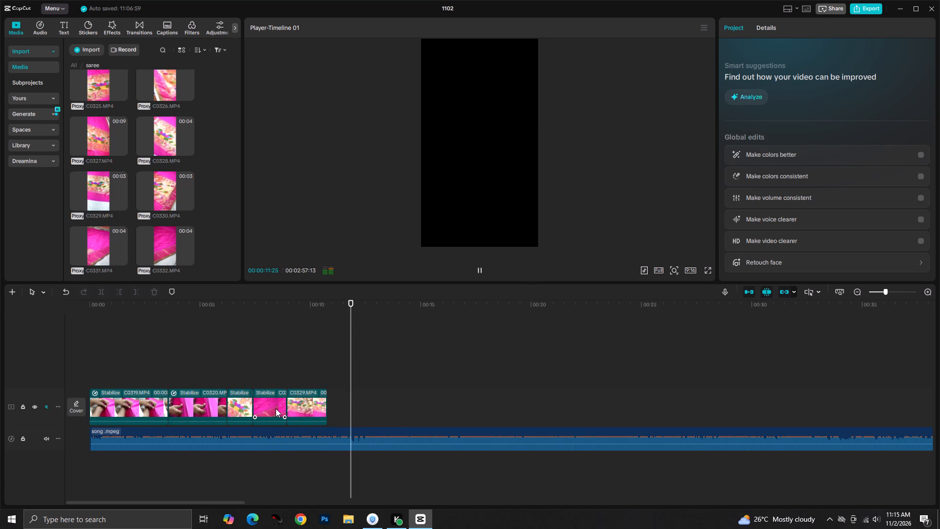
{"action": "key", "text": "space"}
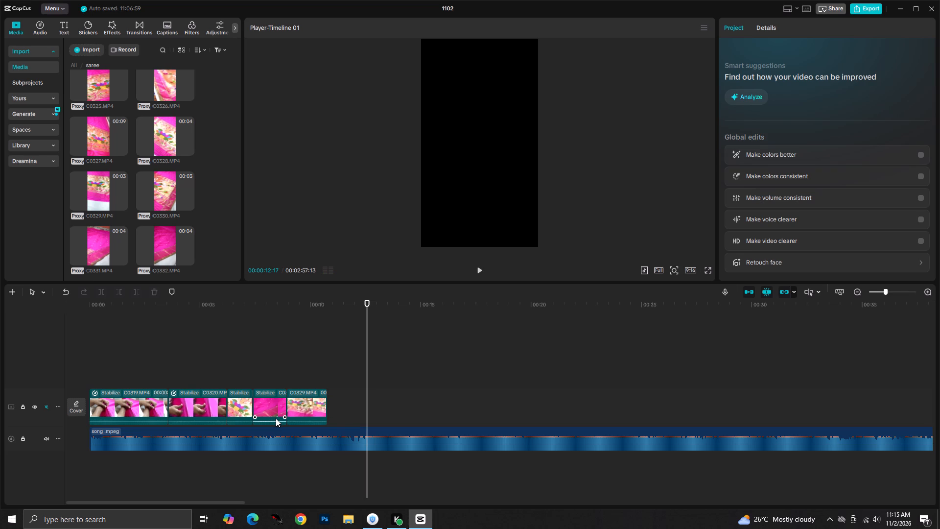
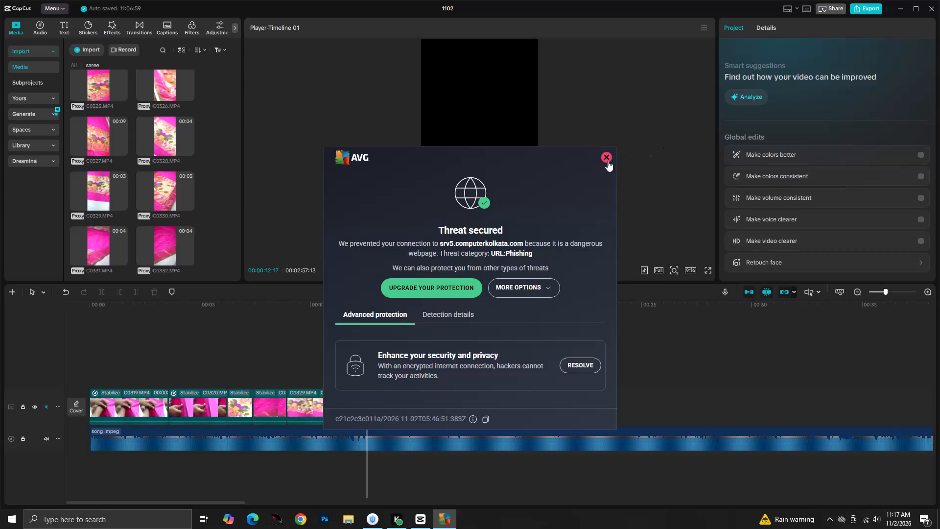
Dismiss the AVG threat notification covering the CapCut timeline.
{"action": "left_click", "coordinate": [608, 161]}
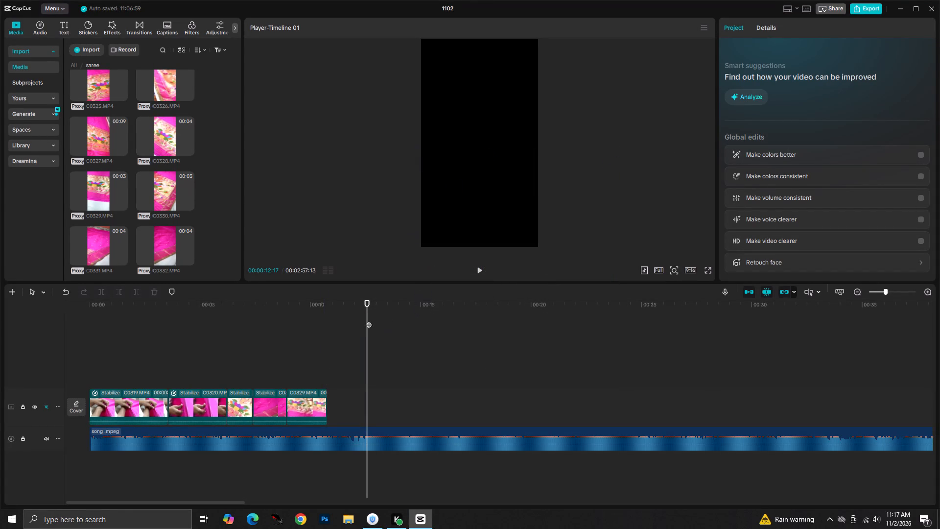
Scrub the sequence from the start to the beginning of C0329.MP4 to review the clips, and return the playhead to 00:00:00:00.
{"action": "left_click_drag", "start_coordinate": [369, 318], "coordinate": [68, 274]}
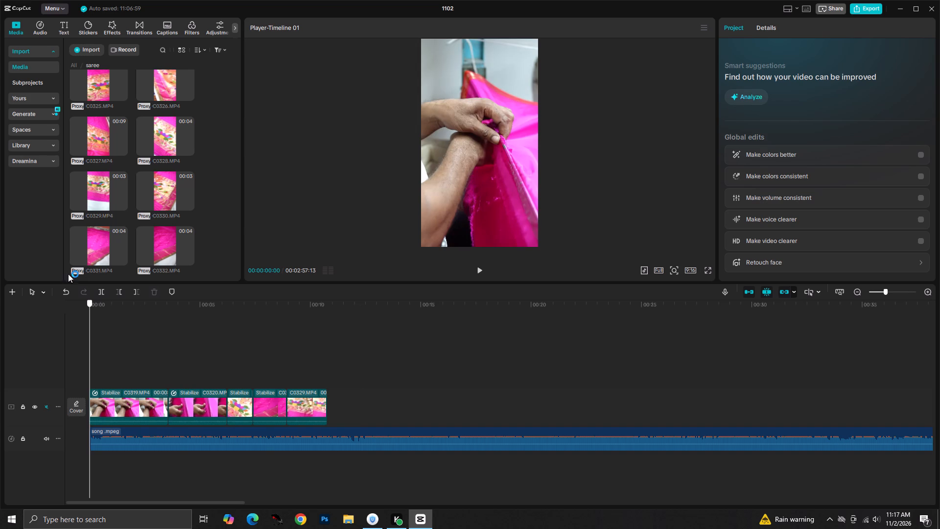
{"action": "left_click_drag", "start_coordinate": [68, 274], "coordinate": [187, 298]}
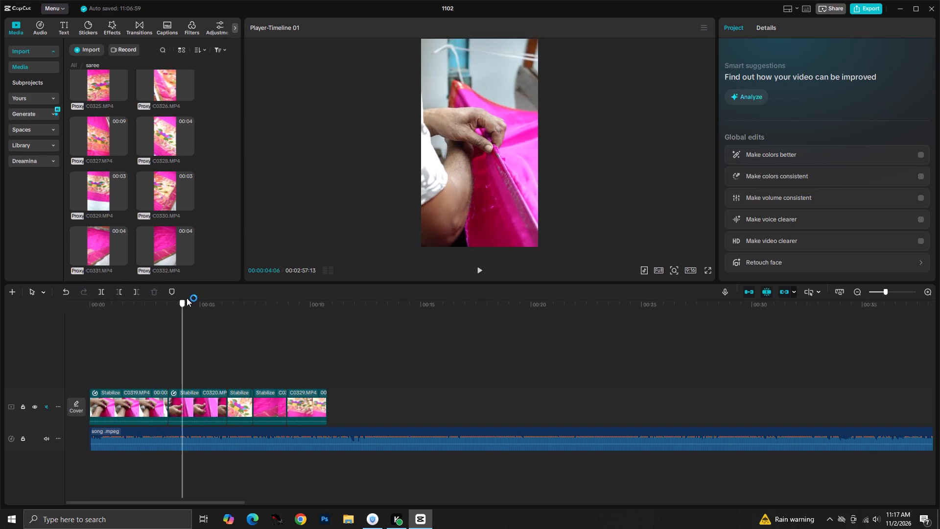
{"action": "left_click_drag", "start_coordinate": [187, 298], "coordinate": [214, 299]}
{"action": "left_click_drag", "start_coordinate": [215, 299], "coordinate": [244, 300]}
{"action": "left_click_drag", "start_coordinate": [215, 327], "coordinate": [294, 342]}
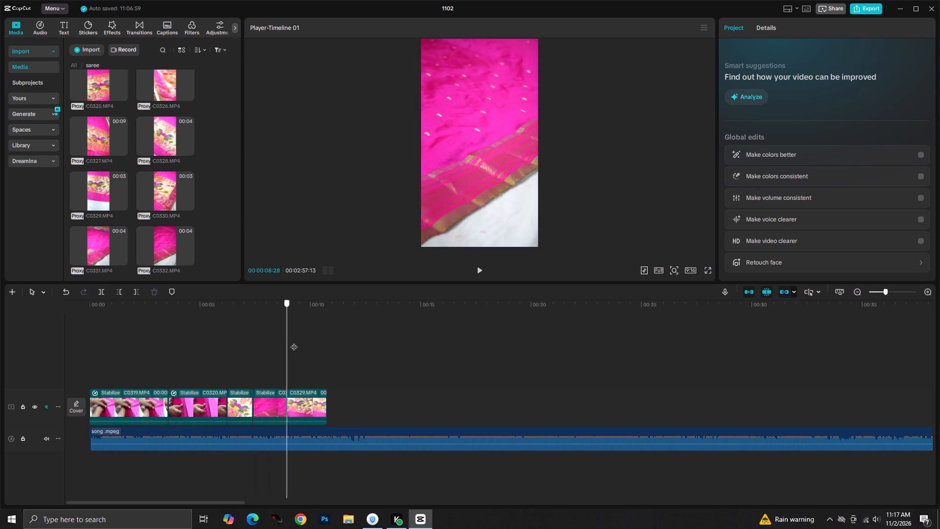
{"action": "left_click_drag", "start_coordinate": [294, 342], "coordinate": [68, 310]}
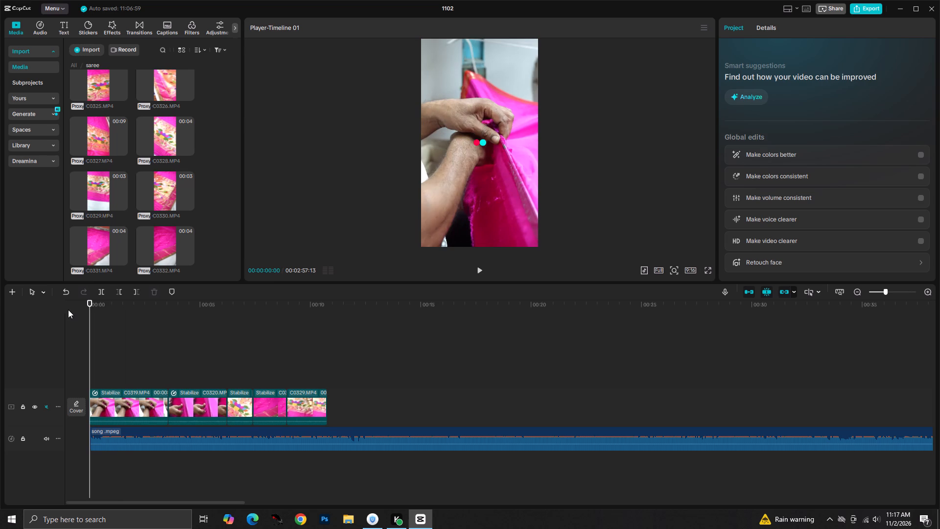
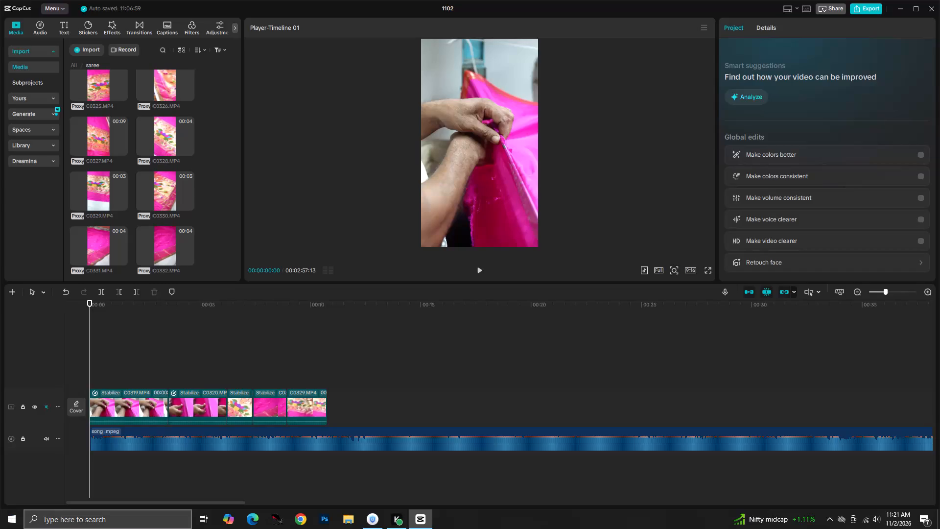
Switch from CapCut to the WhatsApp desktop app, launching it through Windows search.
{"action": "left_click", "coordinate": [54, 518]}
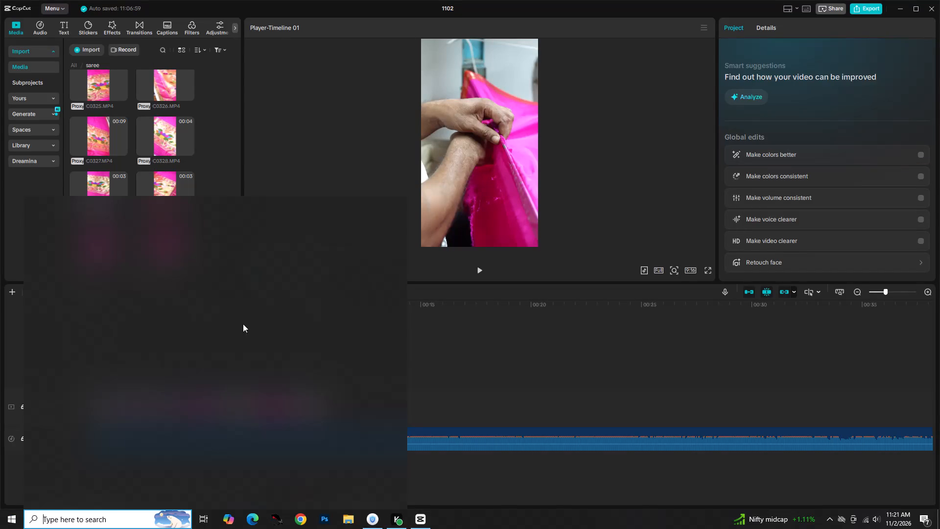
{"action": "double_click", "coordinate": [295, 301]}
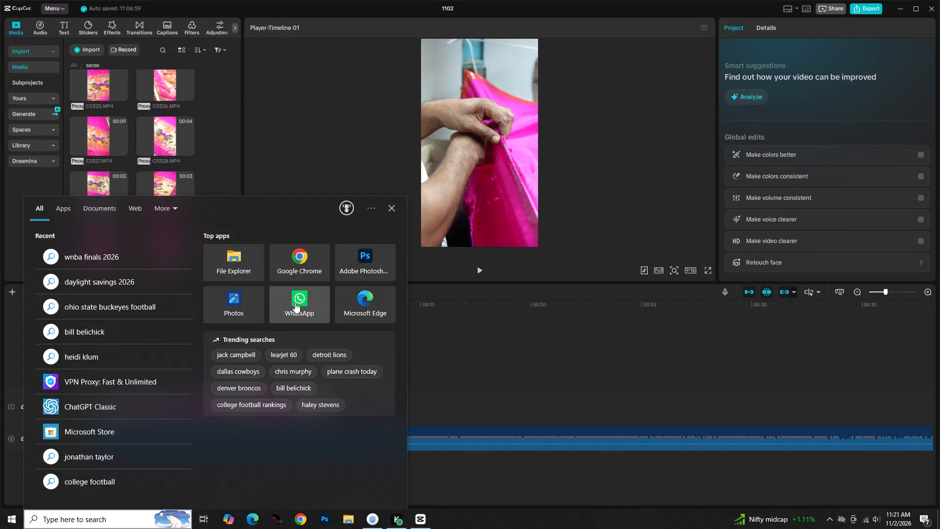
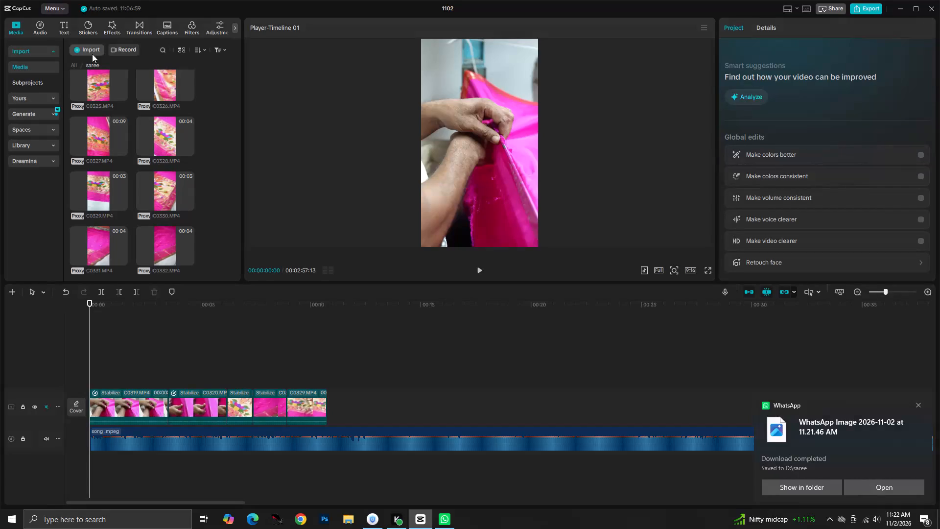
Import the received WhatsApp logo image from the saree folder on New Volume (D:) into the project media.
{"action": "left_click", "coordinate": [110, 69]}
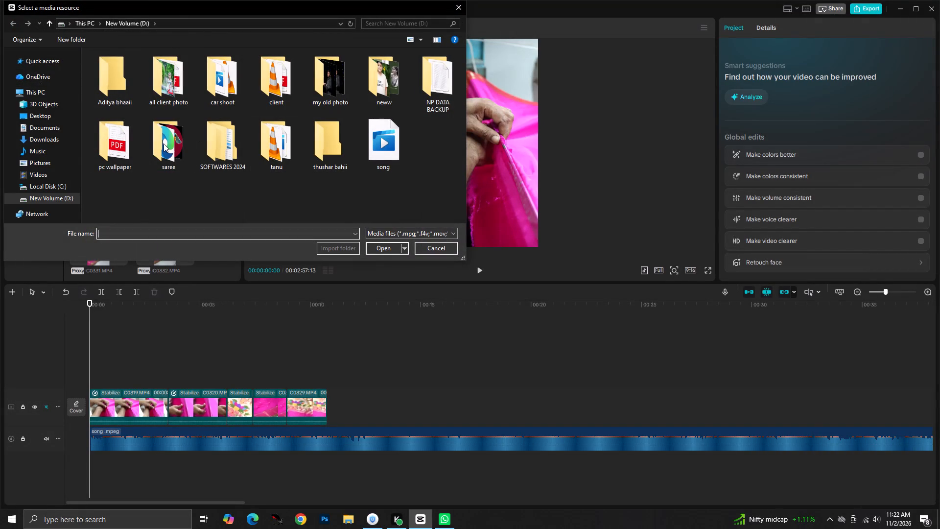
{"action": "double_click", "coordinate": [164, 144]}
{"action": "left_click", "coordinate": [305, 194]}
{"action": "left_click", "coordinate": [372, 244]}
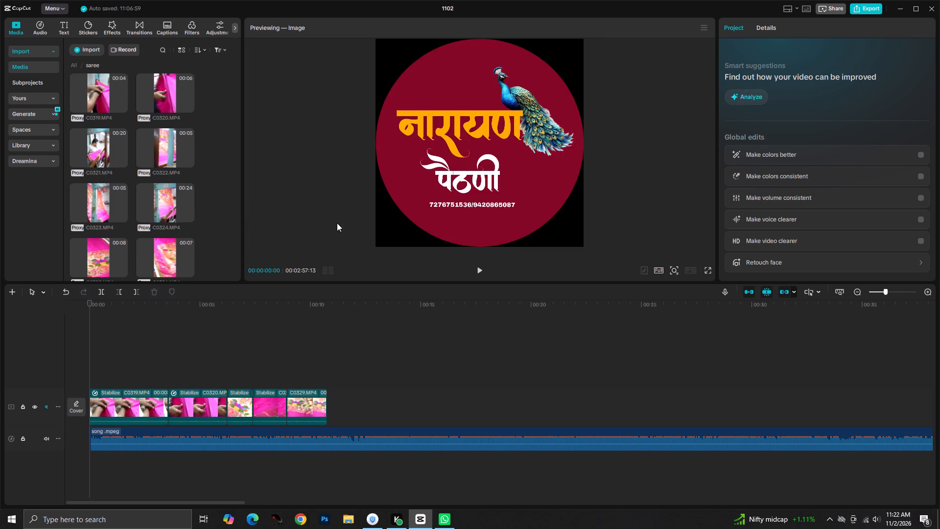
Place the imported WhatsApp logo image on the main video track directly after C0329.MP4.
{"action": "left_click_drag", "start_coordinate": [98, 240], "coordinate": [265, 340]}
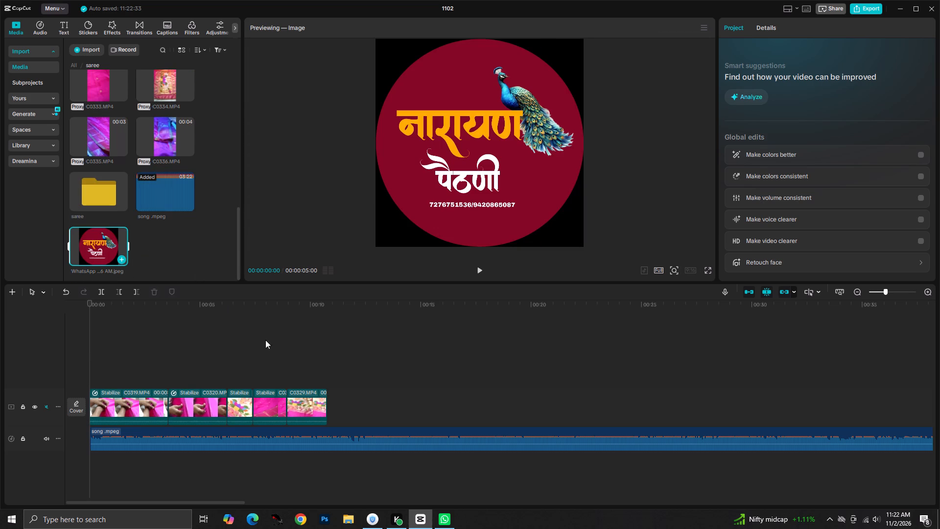
{"action": "left_click_drag", "start_coordinate": [265, 340], "coordinate": [324, 405]}
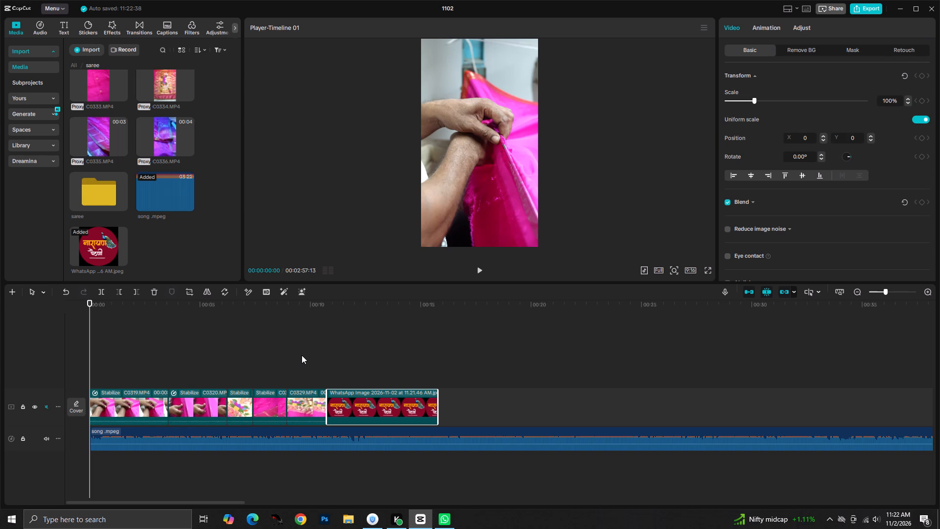
Play the sequence from the start into the logo image, and scale the centred logo down slightly narrower than the frame.
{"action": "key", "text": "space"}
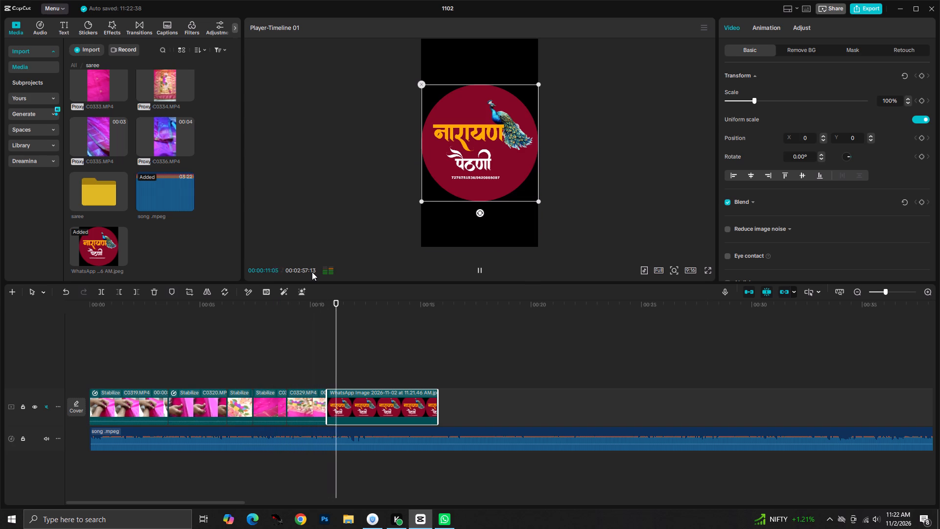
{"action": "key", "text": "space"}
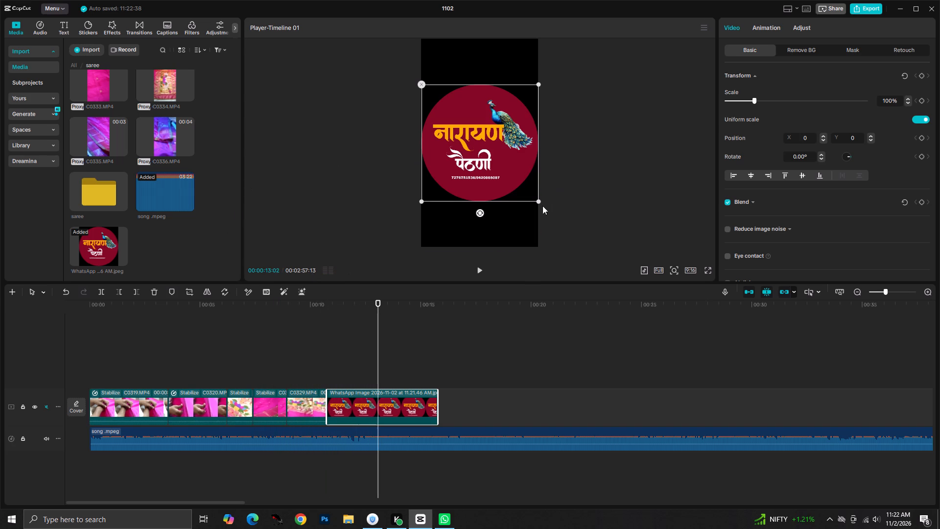
{"action": "left_click_drag", "start_coordinate": [537, 198], "coordinate": [527, 187]}
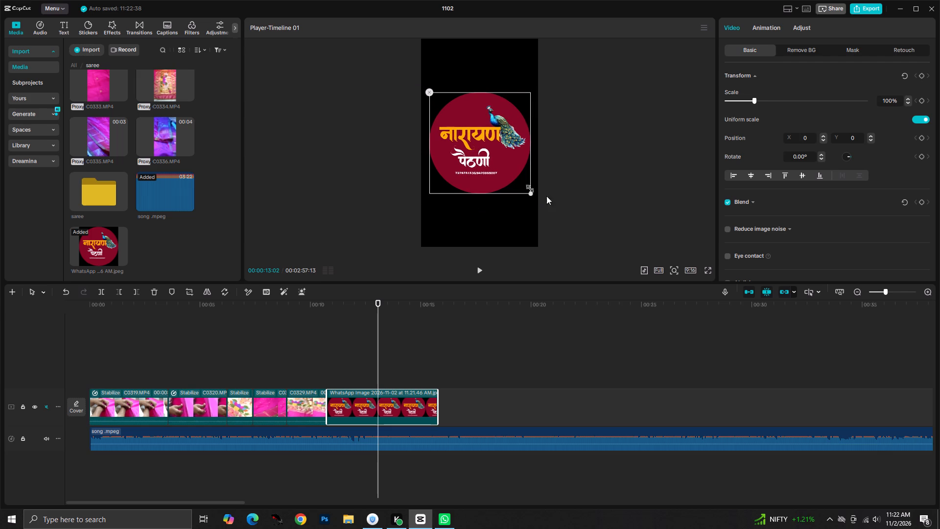
{"action": "left_click", "coordinate": [583, 197]}
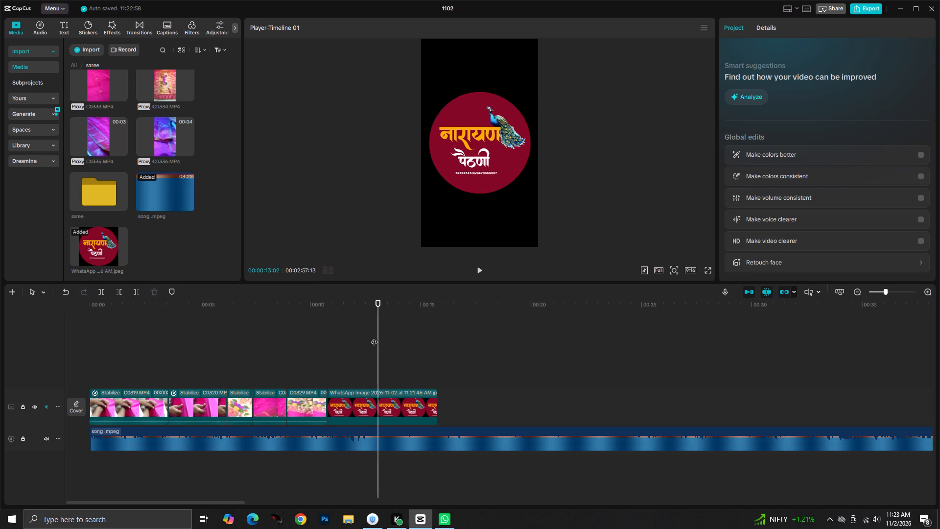
Replay the sequence from 00:00:08:00 into the logo image against the song, and stop the playhead at 00:00:12:13.
{"action": "left_click_drag", "start_coordinate": [376, 336], "coordinate": [266, 334]}
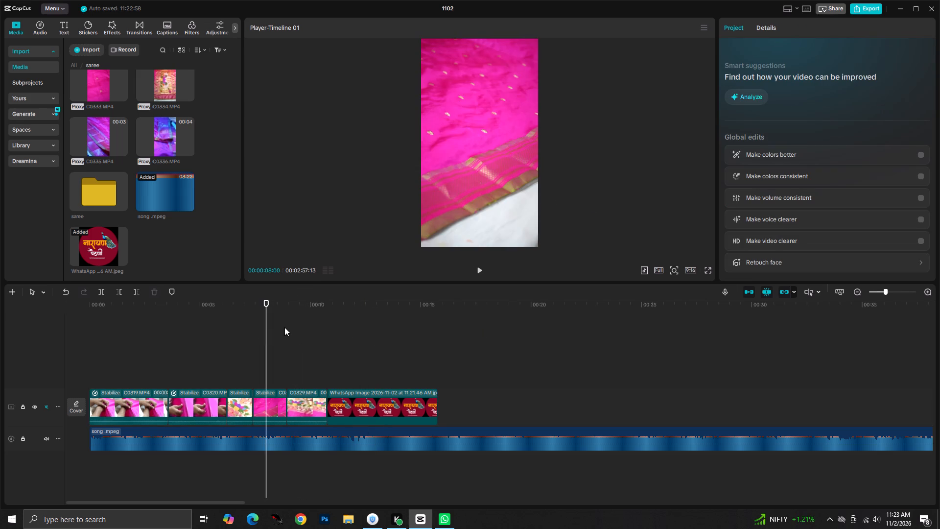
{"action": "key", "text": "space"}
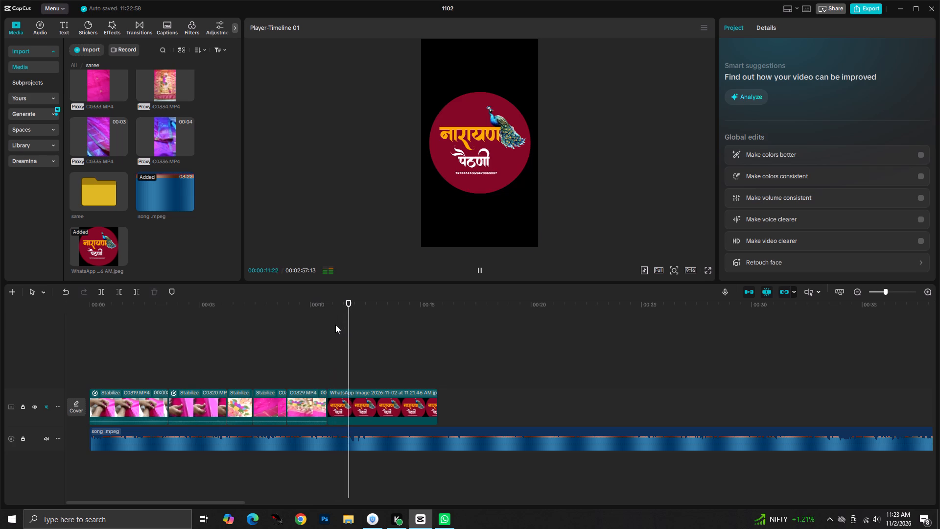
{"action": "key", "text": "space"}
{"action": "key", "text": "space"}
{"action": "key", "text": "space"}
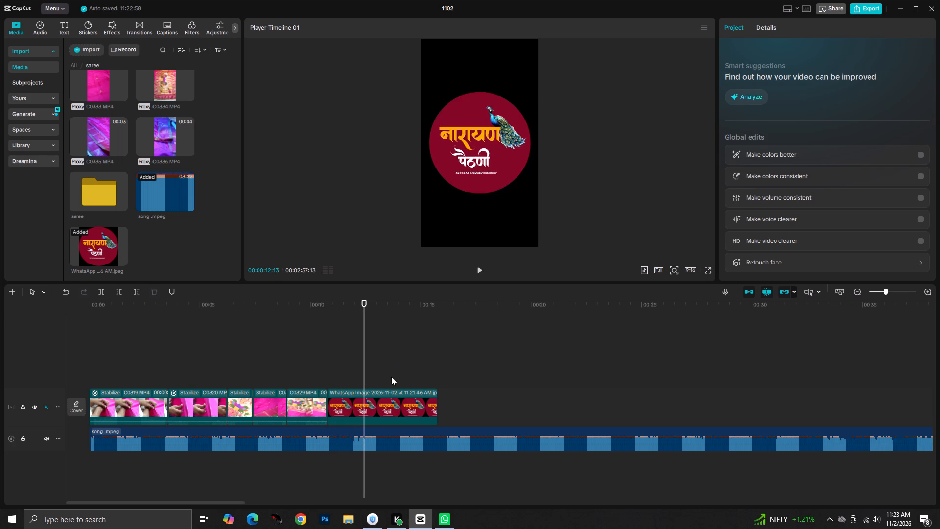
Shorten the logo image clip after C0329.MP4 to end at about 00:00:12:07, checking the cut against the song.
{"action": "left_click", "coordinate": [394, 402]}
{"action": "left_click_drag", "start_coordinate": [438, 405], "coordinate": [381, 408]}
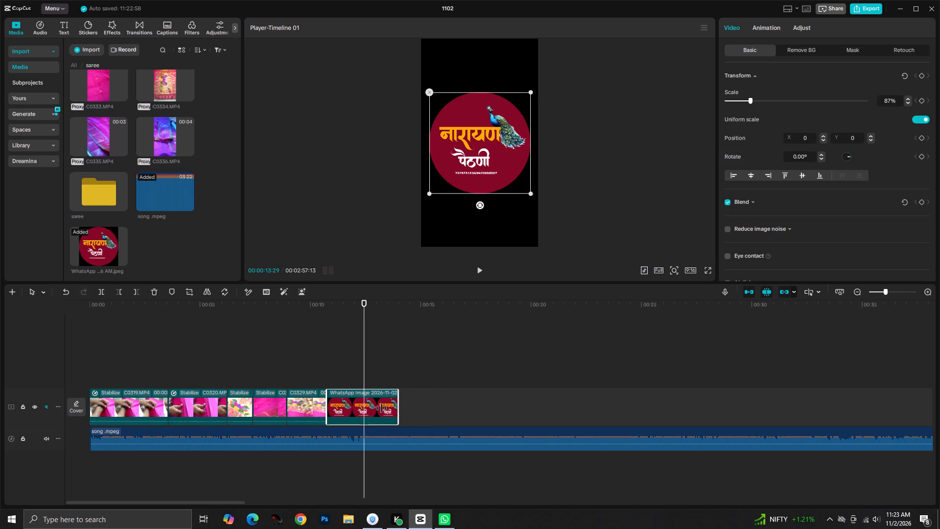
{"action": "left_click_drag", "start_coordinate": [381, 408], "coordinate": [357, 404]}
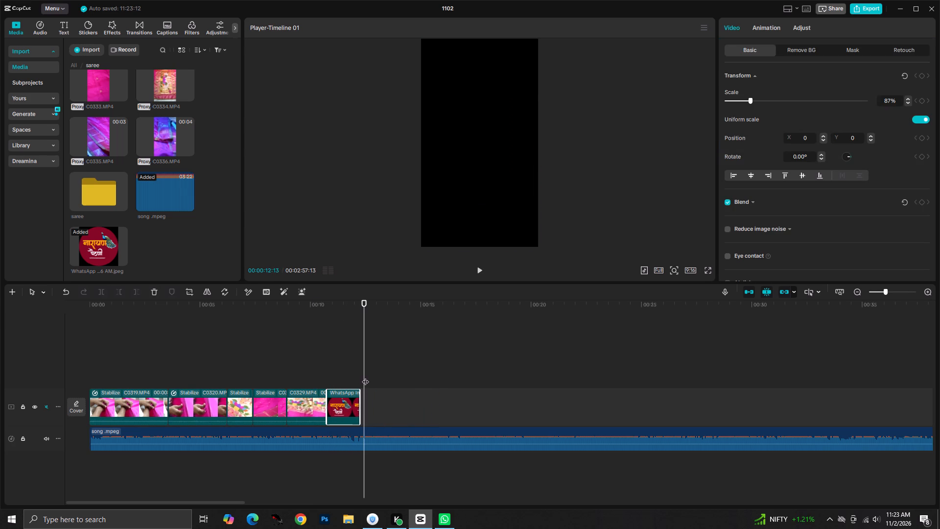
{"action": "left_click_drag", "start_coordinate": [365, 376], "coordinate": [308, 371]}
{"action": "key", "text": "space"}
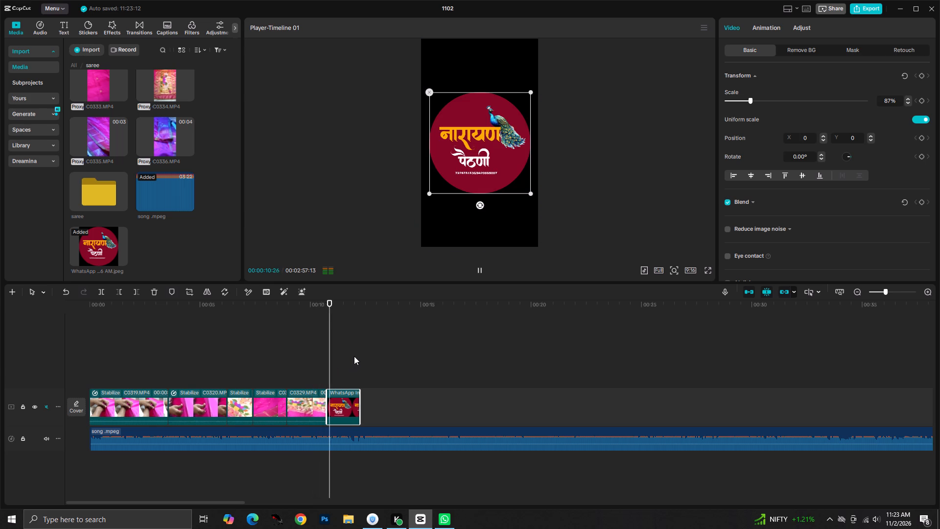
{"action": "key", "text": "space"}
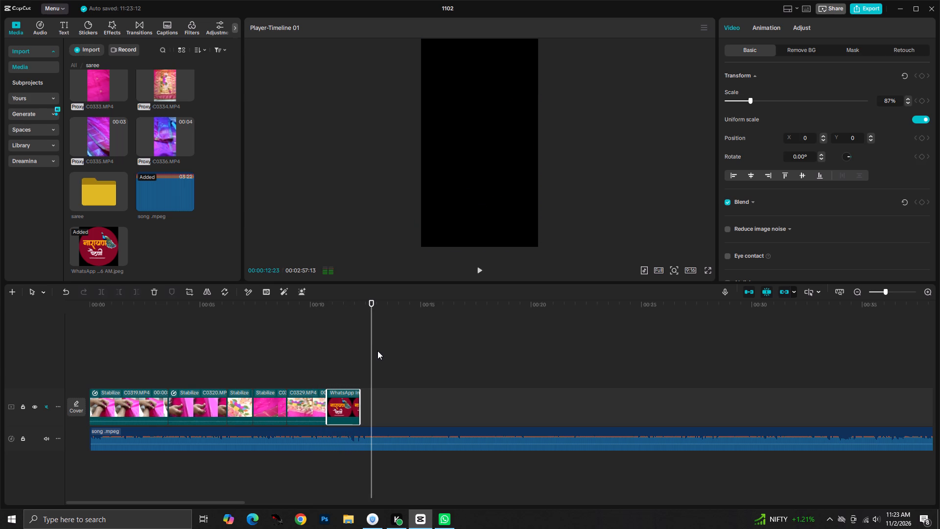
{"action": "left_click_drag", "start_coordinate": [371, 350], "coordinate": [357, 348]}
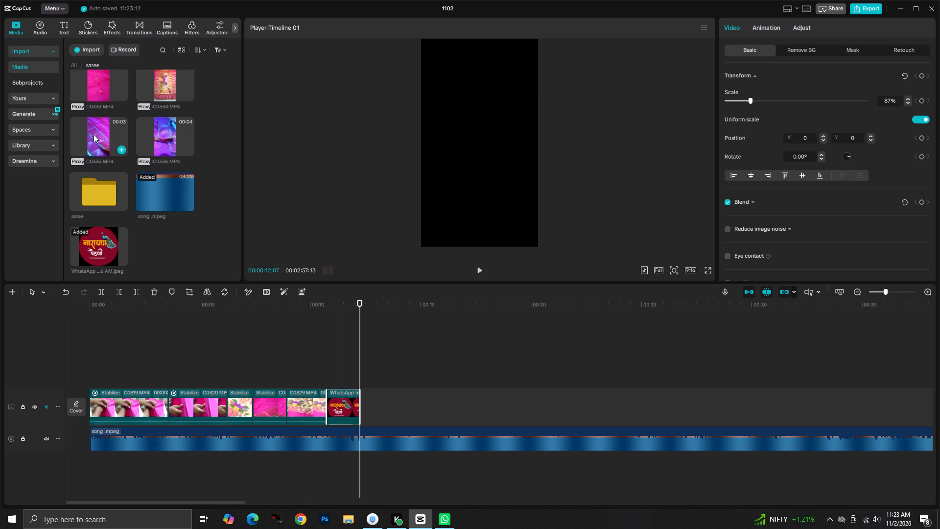
Add C0321.MP4 to the main track directly after the logo image and stabilize it at the Recommended level.
{"action": "scroll", "coordinate": [111, 135], "scroll_direction": "up", "scroll_amount": 9}
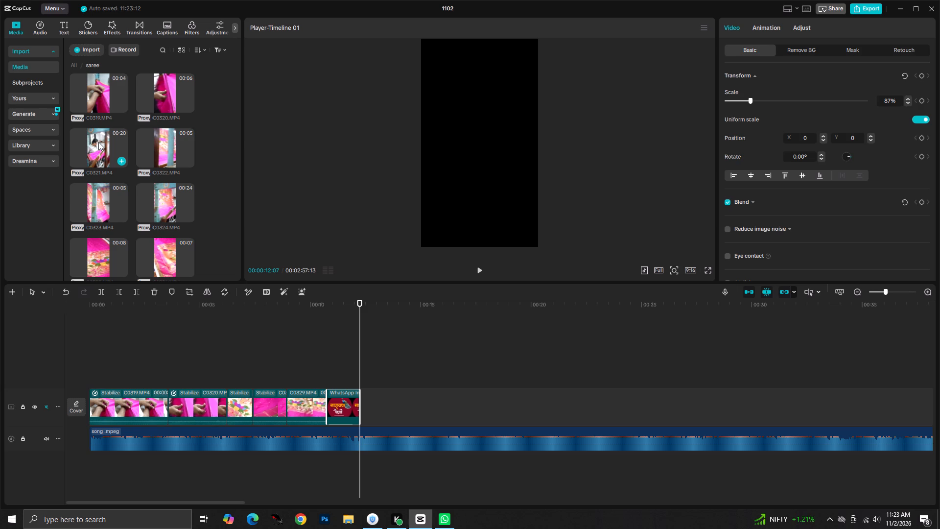
{"action": "left_click_drag", "start_coordinate": [98, 142], "coordinate": [370, 408]}
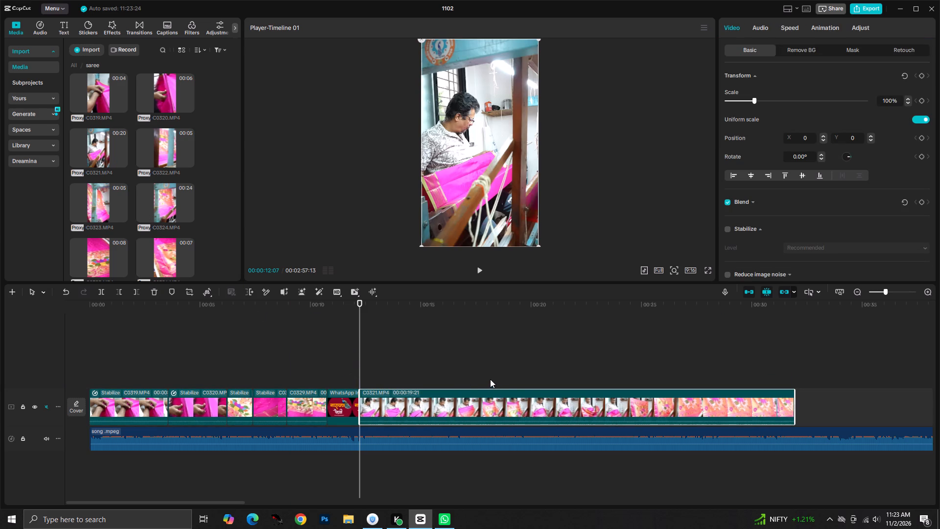
{"action": "key", "text": "space"}
{"action": "key", "text": "space"}
{"action": "left_click", "coordinate": [727, 228]}
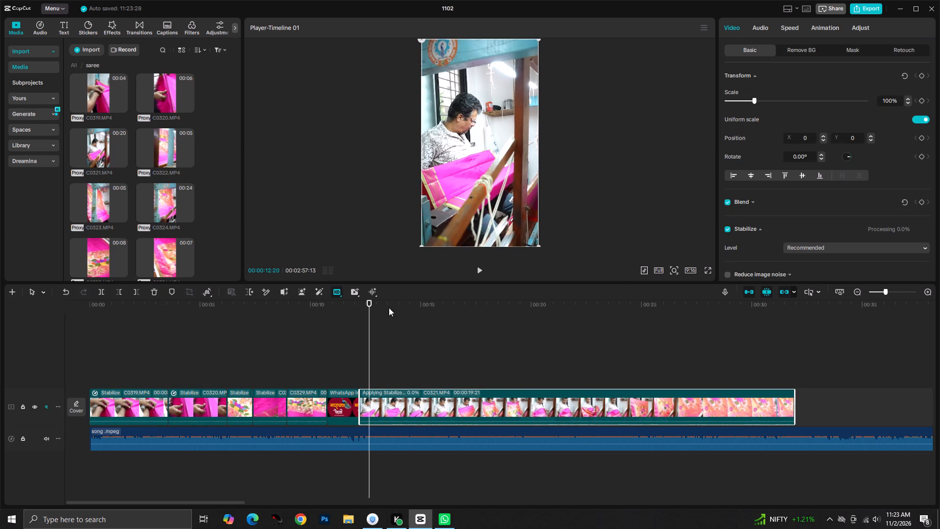
Play the sequence from the start into C0321.MP4 twice to review how the clips and logo flow with the song.
{"action": "left_click_drag", "start_coordinate": [367, 330], "coordinate": [0, 337]}
{"action": "key", "text": "space"}
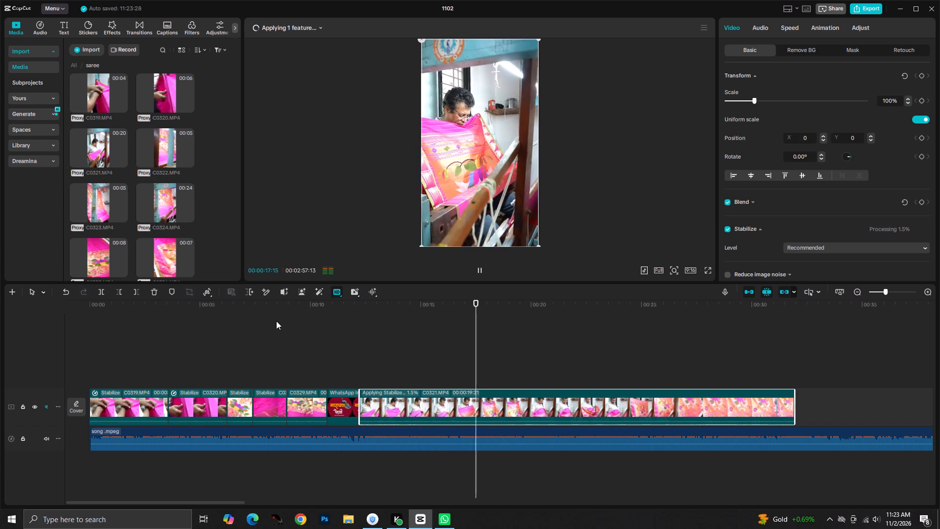
{"action": "key", "text": "space"}
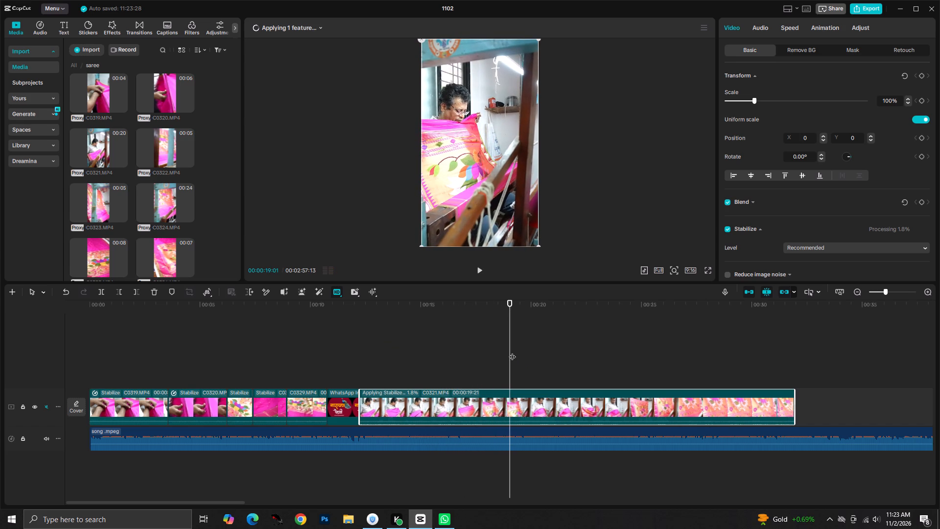
{"action": "left_click_drag", "start_coordinate": [509, 350], "coordinate": [527, 375]}
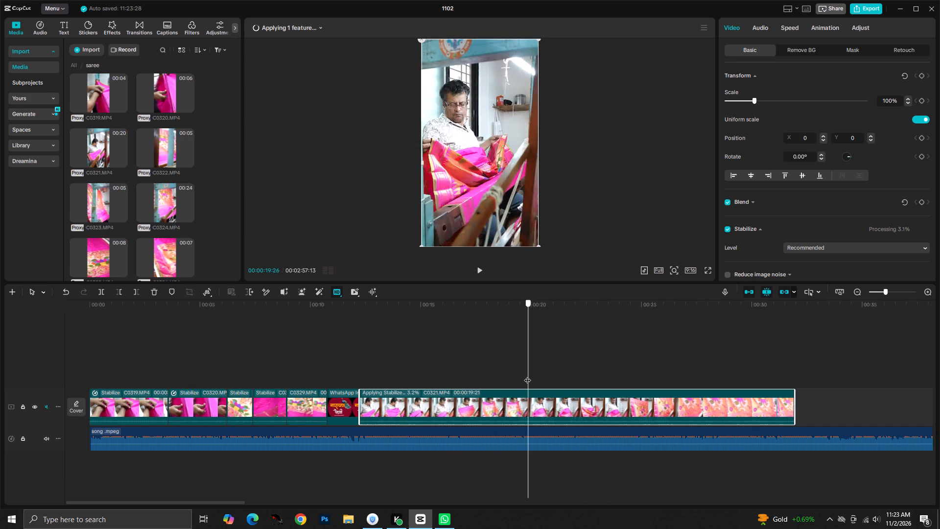
{"action": "left_click_drag", "start_coordinate": [527, 375], "coordinate": [0, 365]}
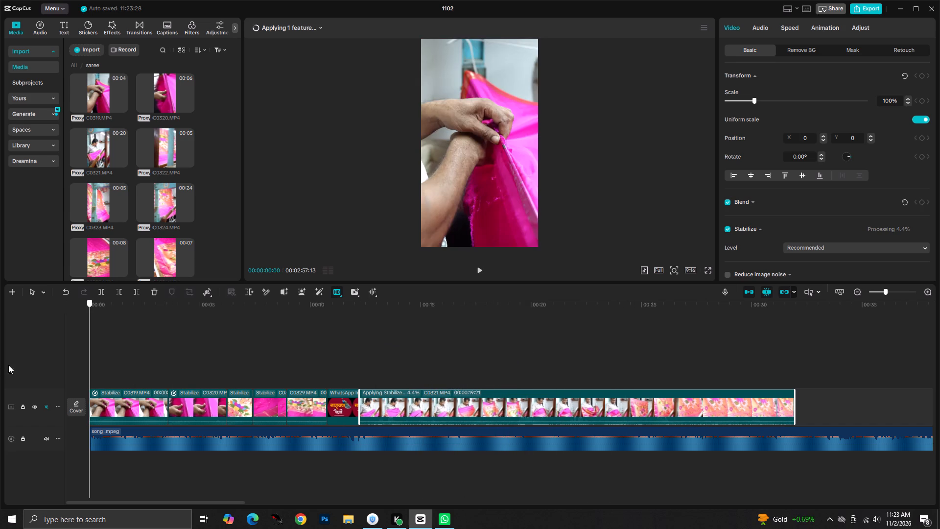
{"action": "key", "text": "space"}
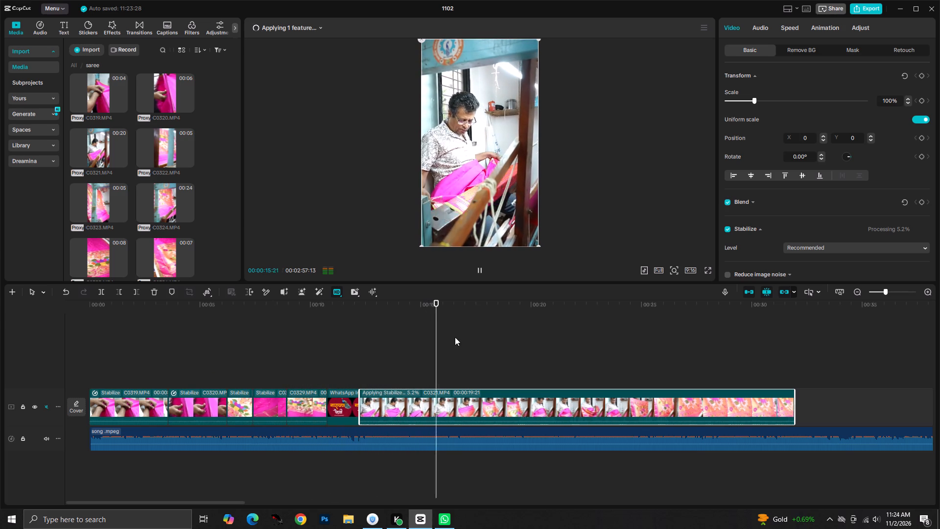
{"action": "key", "text": "space"}
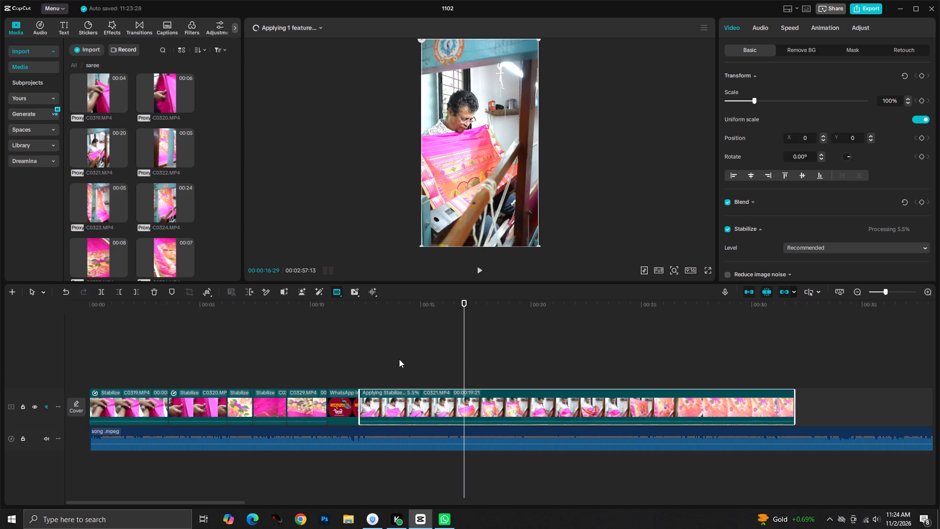
Delete the logo image clip between C0329.MP4 and C0321.MP4.
{"action": "left_click", "coordinate": [353, 404]}
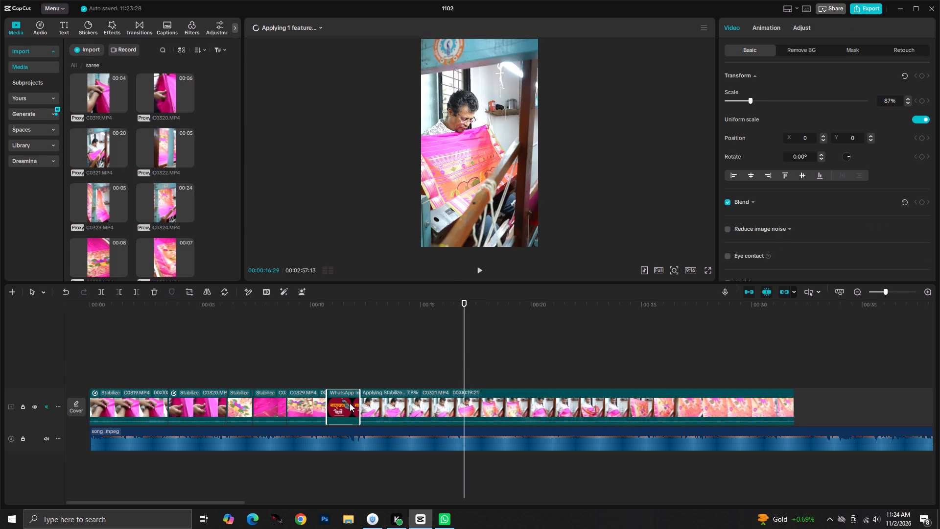
{"action": "key", "text": "Delete"}
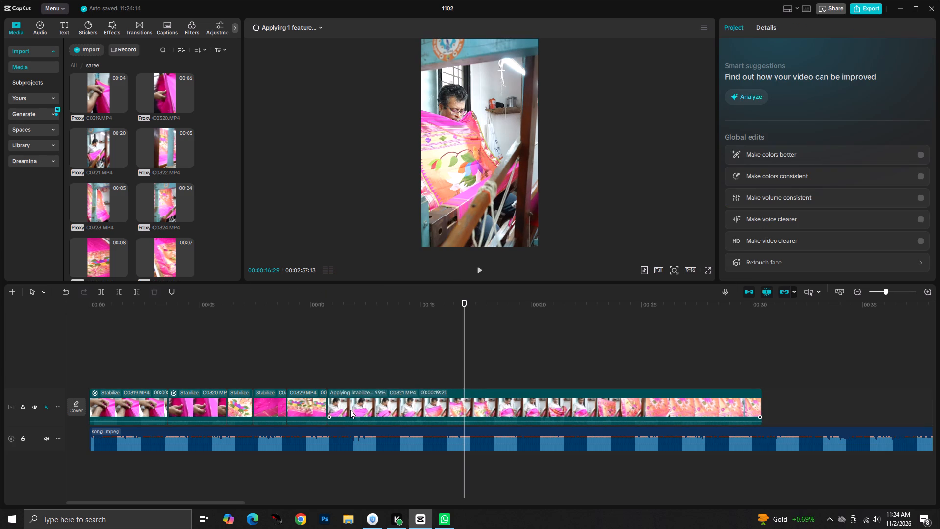
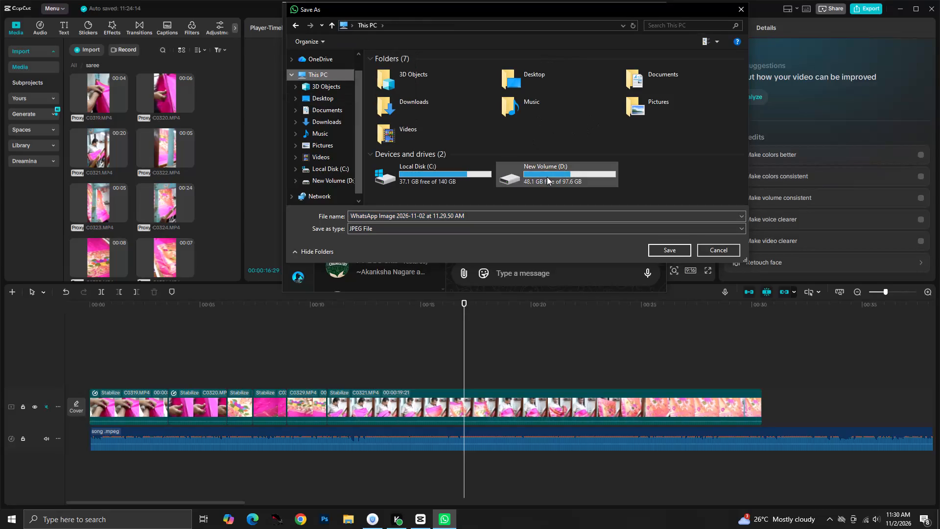
Save the received WhatsApp image as a JPEG file in the saree folder on New Volume (D:).
{"action": "triple_click", "coordinate": [547, 176]}
{"action": "left_click", "coordinate": [547, 176]}
{"action": "left_click", "coordinate": [449, 140]}
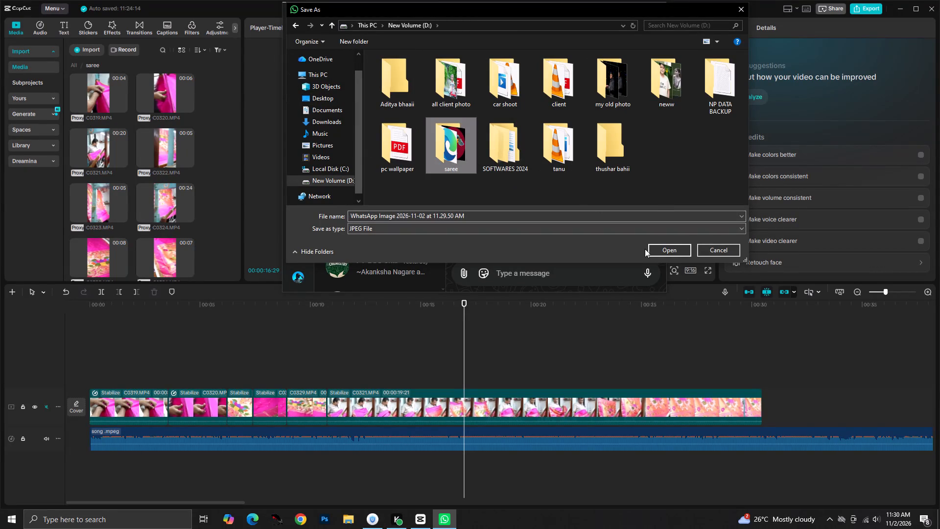
{"action": "left_click", "coordinate": [647, 249]}
{"action": "left_click", "coordinate": [656, 248]}
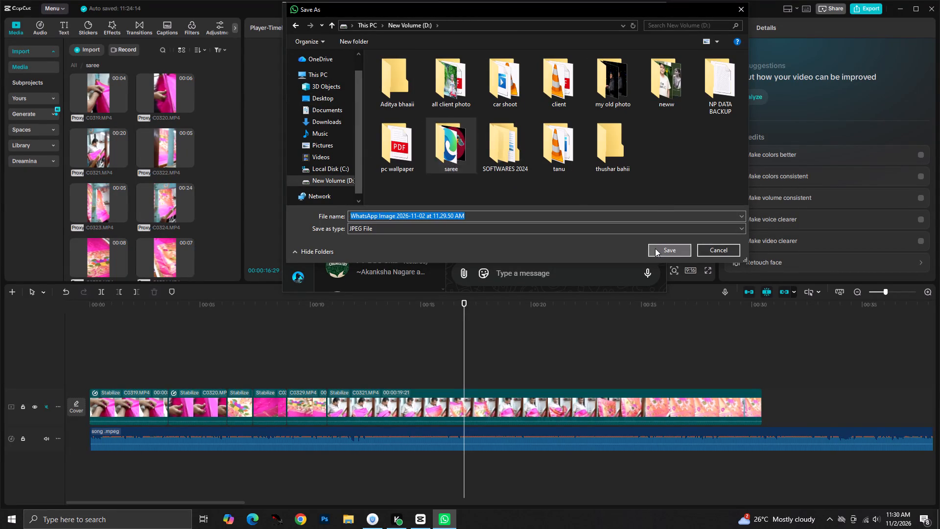
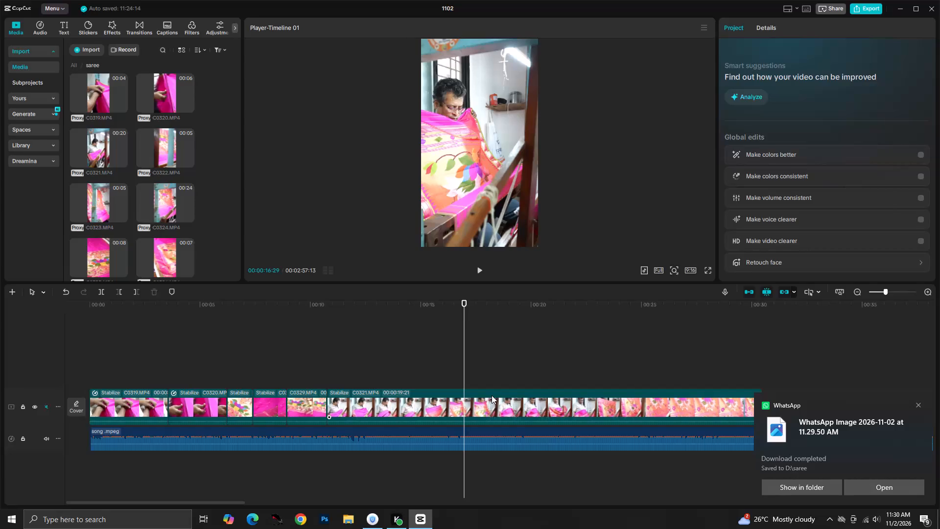
Delete the C0321.MP4 clip that follows C0329.MP4 on the main track.
{"action": "left_click", "coordinate": [491, 409]}
{"action": "key", "text": "Delete"}
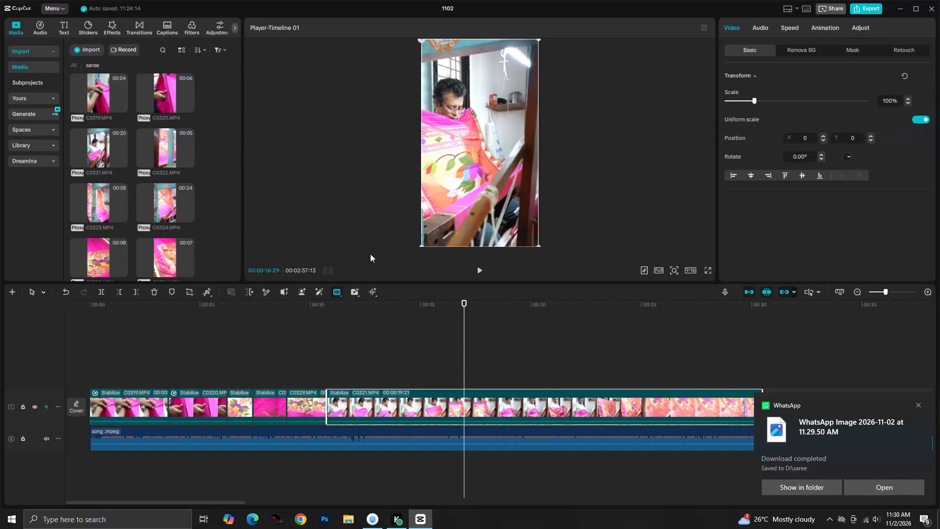
Import the newly downloaded WhatsApp Image 2026-11-02 at 11.29.50 AM from the saree folder on drive D.
{"action": "left_click", "coordinate": [84, 45]}
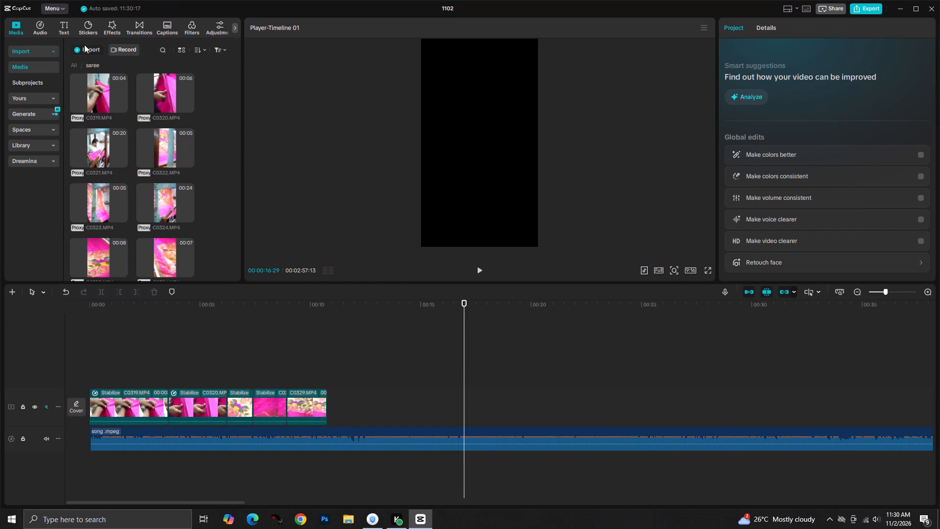
{"action": "left_click", "coordinate": [107, 70]}
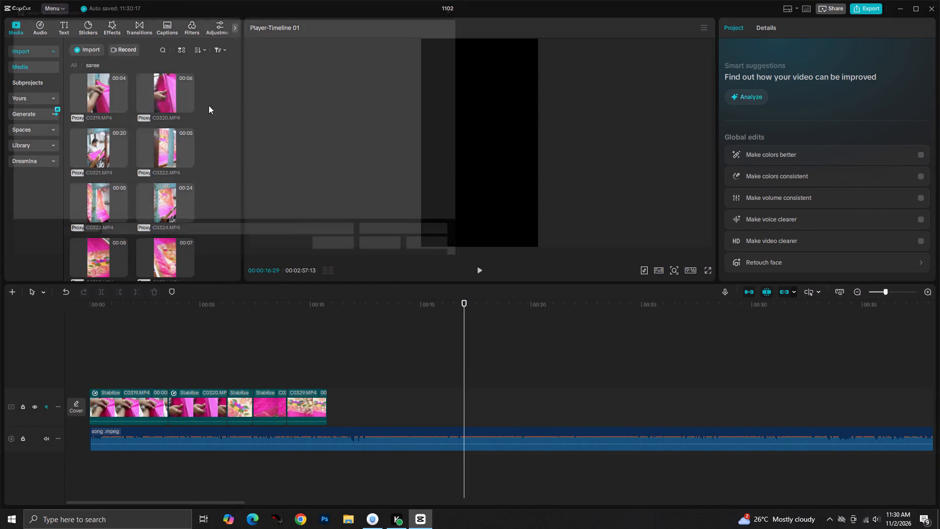
{"action": "scroll", "coordinate": [333, 178], "scroll_direction": "down", "scroll_amount": 1}
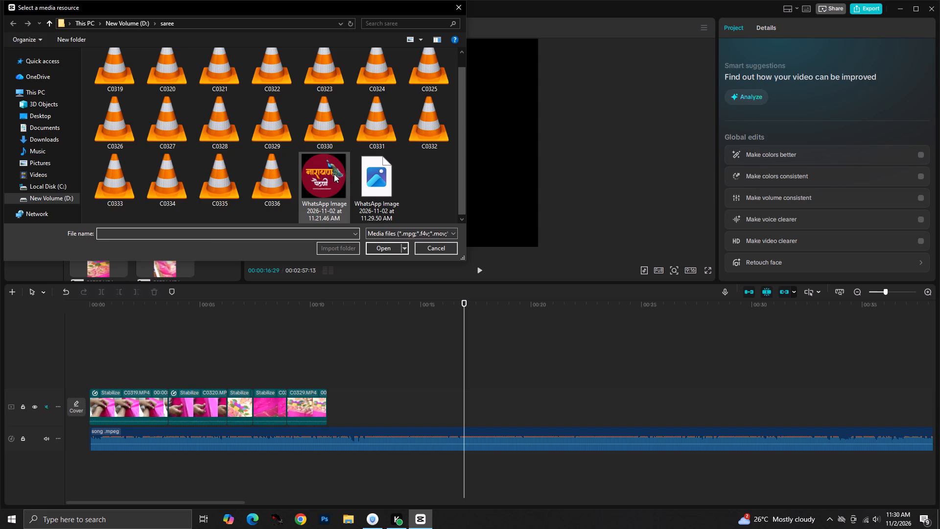
{"action": "left_click", "coordinate": [368, 176]}
{"action": "scroll", "coordinate": [368, 176], "scroll_direction": "down", "scroll_amount": 1}
{"action": "left_click", "coordinate": [388, 242]}
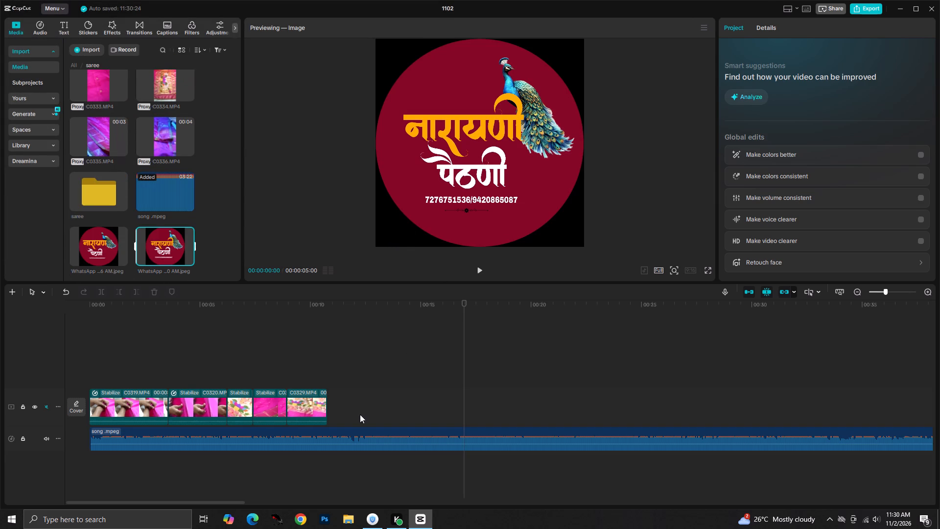
Add the newly imported logo image to the main track directly after C0329.MP4.
{"action": "left_click_drag", "start_coordinate": [165, 249], "coordinate": [341, 414]}
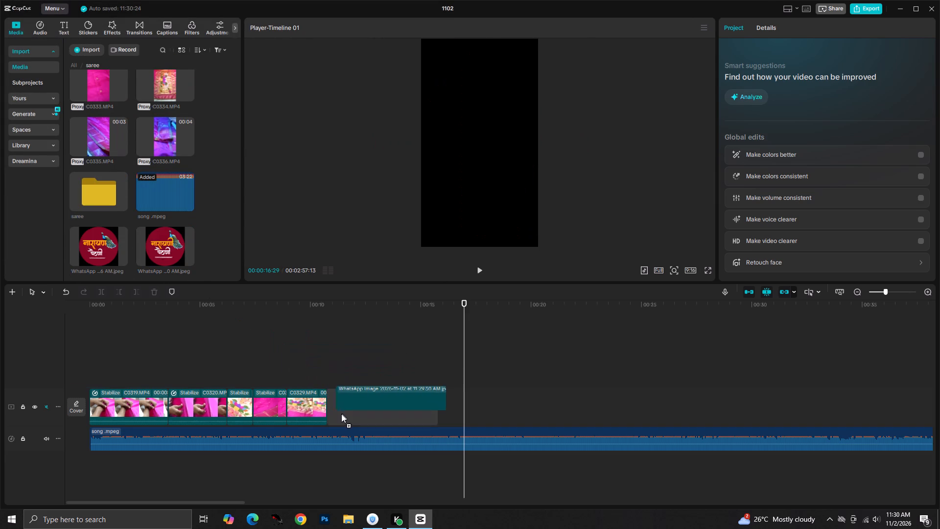
{"action": "left_click_drag", "start_coordinate": [341, 414], "coordinate": [341, 414]}
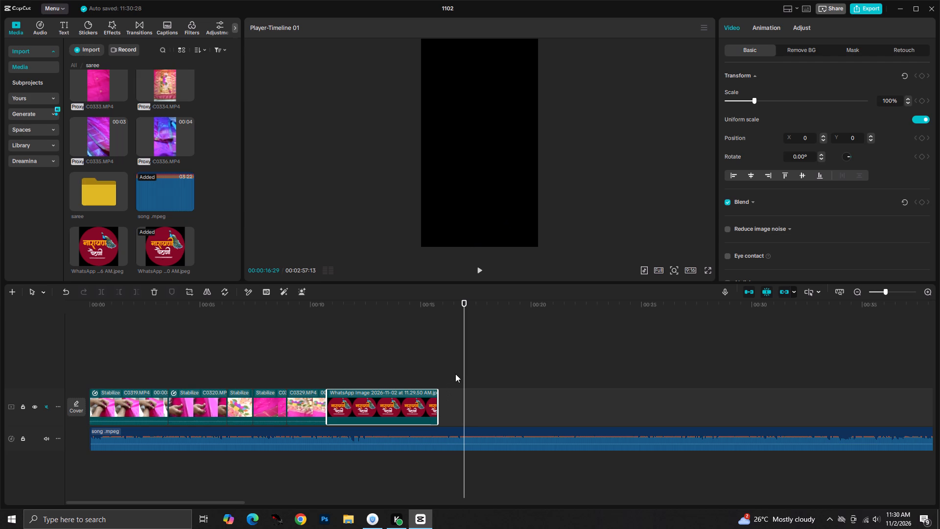
Scale the new logo image down to 85% and move it lower in the frame, to position Y -149.
{"action": "left_click_drag", "start_coordinate": [463, 365], "coordinate": [355, 361]}
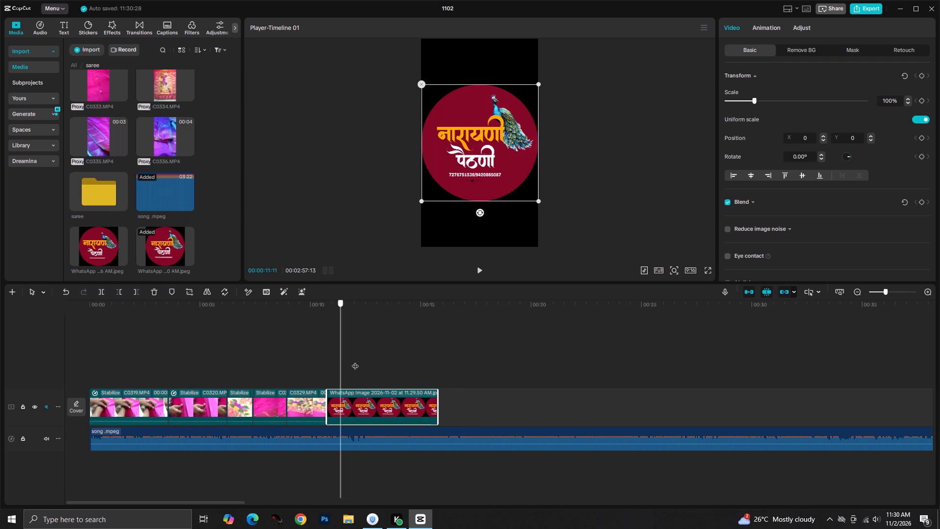
{"action": "left_click_drag", "start_coordinate": [355, 361], "coordinate": [361, 361]}
{"action": "left_click_drag", "start_coordinate": [537, 200], "coordinate": [537, 199]}
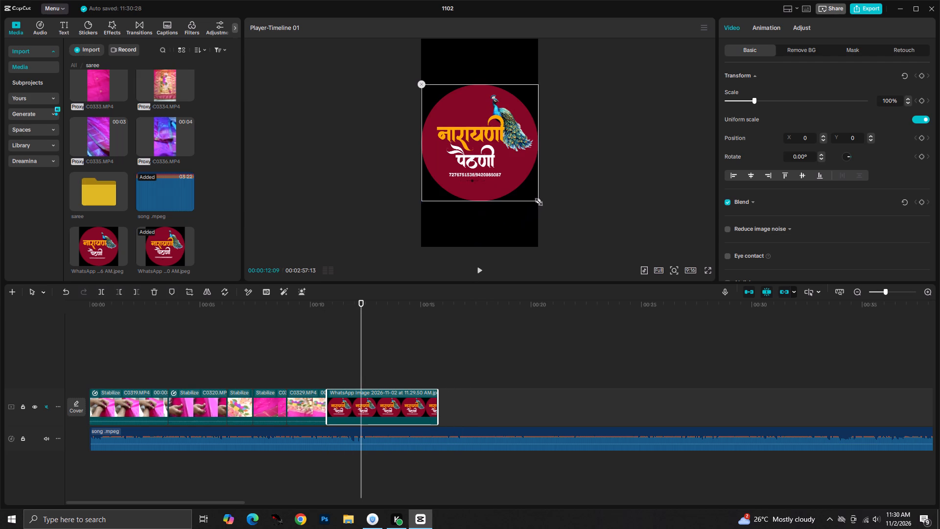
{"action": "left_click_drag", "start_coordinate": [537, 199], "coordinate": [522, 190]}
{"action": "left_click_drag", "start_coordinate": [505, 165], "coordinate": [504, 172]}
Play from the end of C0329.MP4 into the new logo image to find its cut point against the song.
{"action": "left_click", "coordinate": [517, 307]}
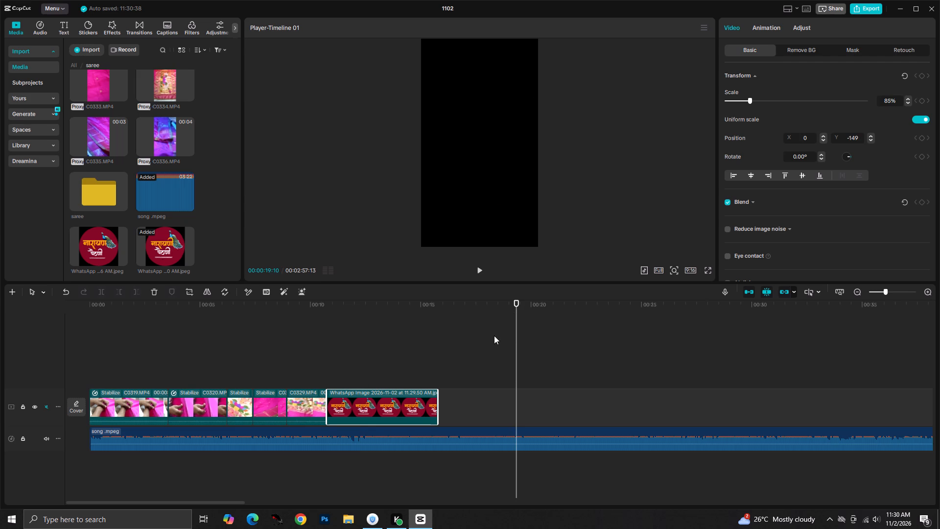
{"action": "left_click_drag", "start_coordinate": [515, 331], "coordinate": [316, 346]}
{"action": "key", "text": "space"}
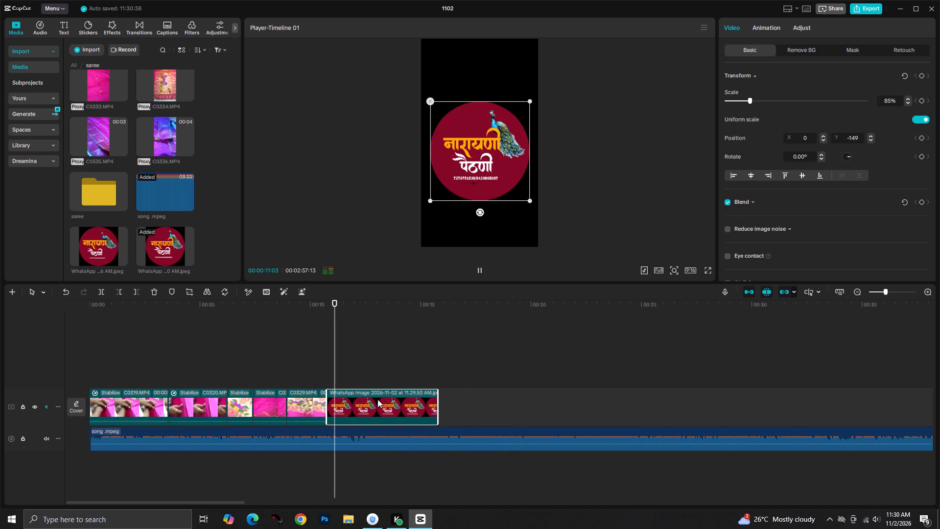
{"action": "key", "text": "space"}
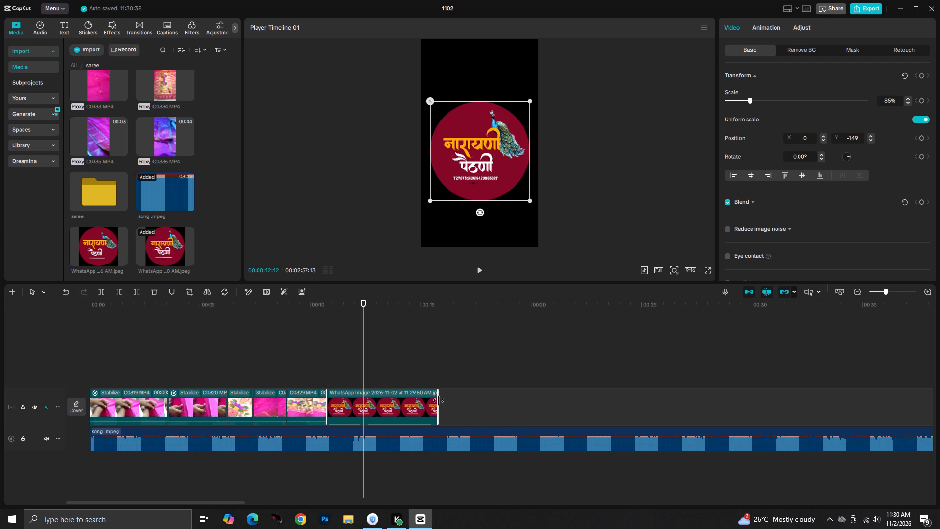
Shorten the logo image clip after C0329.MP4 to end at about 00:00:12:12, checking the cut by playing it with the song.
{"action": "left_click_drag", "start_coordinate": [438, 401], "coordinate": [361, 407]}
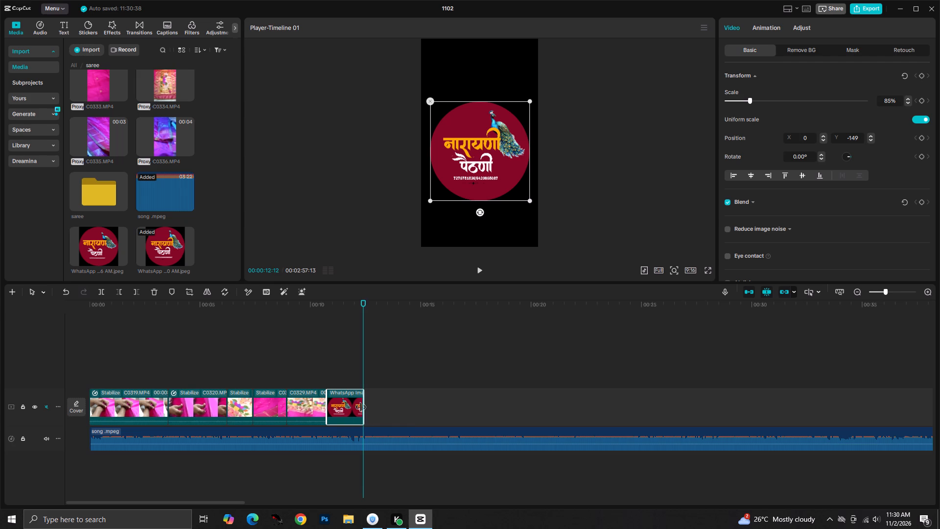
{"action": "left_click_drag", "start_coordinate": [361, 407], "coordinate": [361, 408]}
{"action": "left_click_drag", "start_coordinate": [362, 371], "coordinate": [313, 374]}
{"action": "key", "text": "space"}
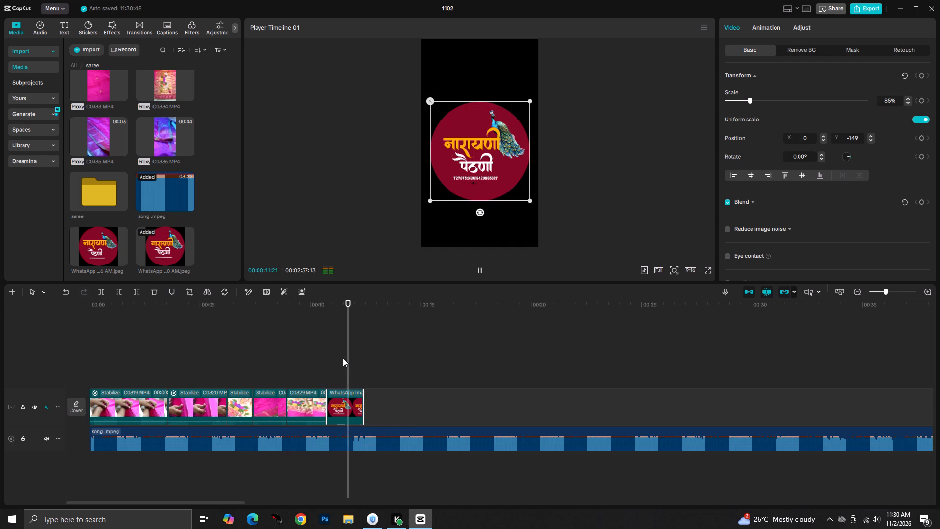
{"action": "key", "text": "space"}
{"action": "left_click_drag", "start_coordinate": [369, 358], "coordinate": [341, 356]}
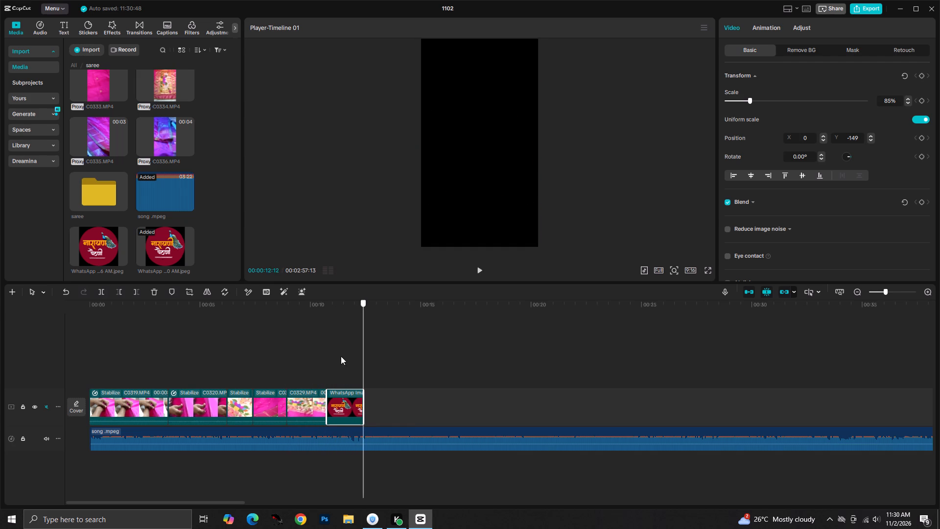
{"action": "left_click_drag", "start_coordinate": [341, 356], "coordinate": [79, 352]}
{"action": "key", "text": "space"}
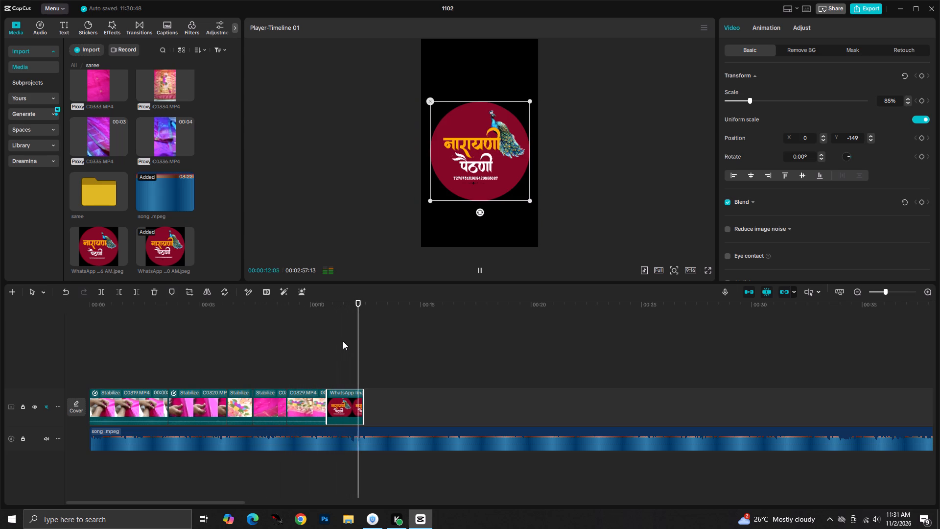
{"action": "key", "text": "space"}
Add C0321.MP4 to the main track directly after the logo image and stabilize it at the Recommended level.
{"action": "scroll", "coordinate": [121, 143], "scroll_direction": "up", "scroll_amount": 6}
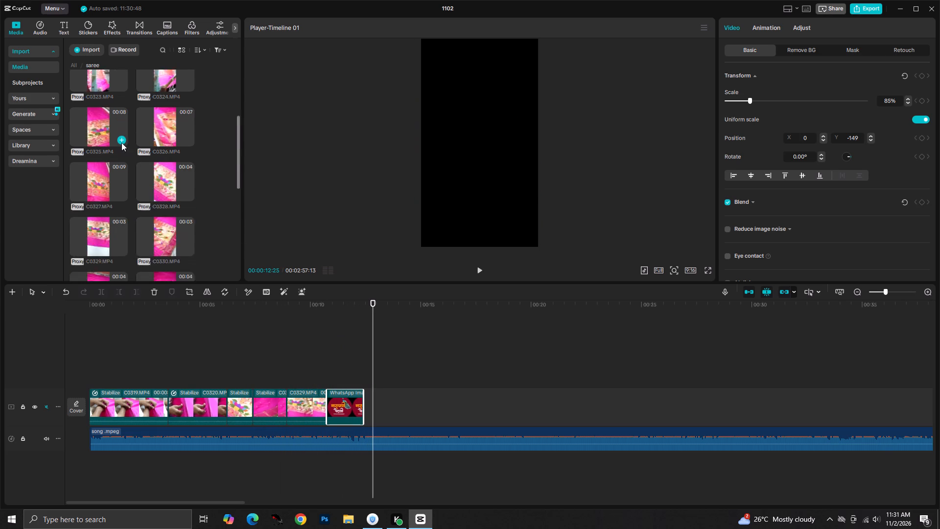
{"action": "scroll", "coordinate": [121, 143], "scroll_direction": "up", "scroll_amount": 5}
{"action": "left_click_drag", "start_coordinate": [100, 140], "coordinate": [333, 303]}
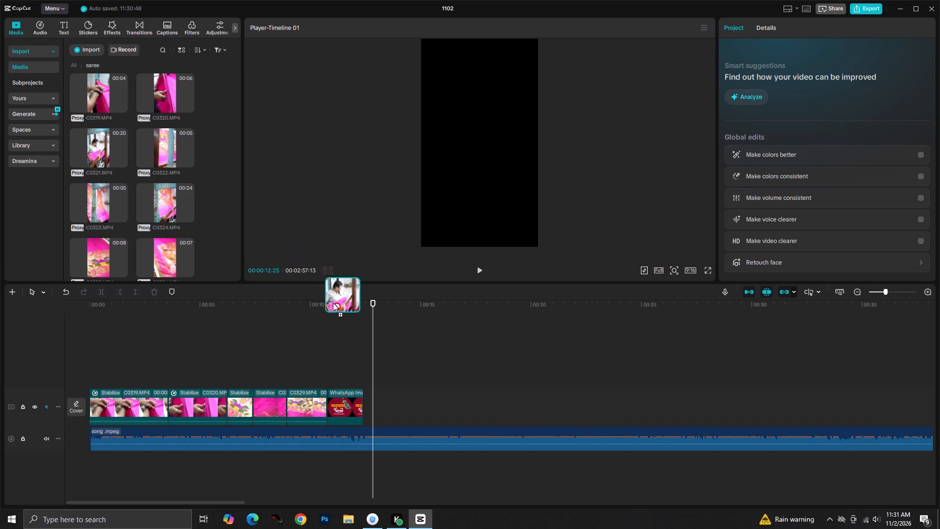
{"action": "left_click_drag", "start_coordinate": [333, 303], "coordinate": [371, 407]}
{"action": "left_click", "coordinate": [371, 407]}
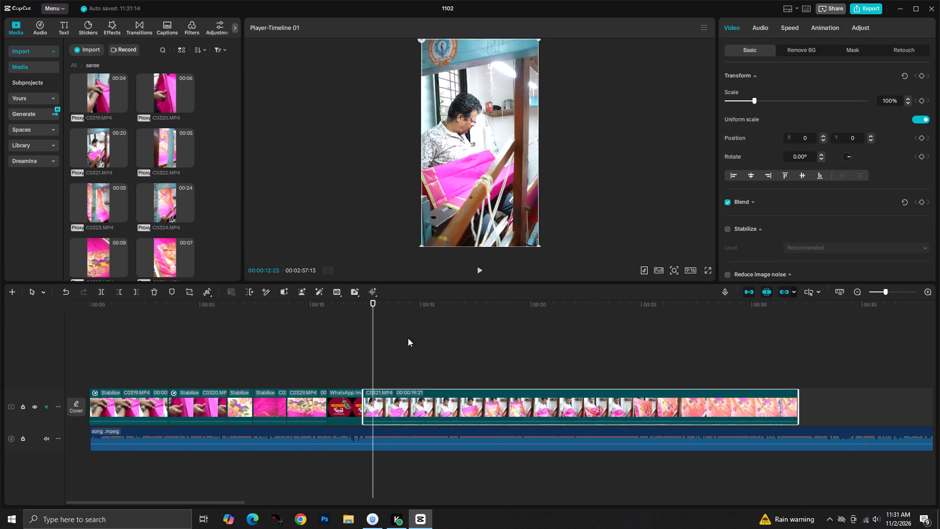
{"action": "left_click", "coordinate": [726, 229]}
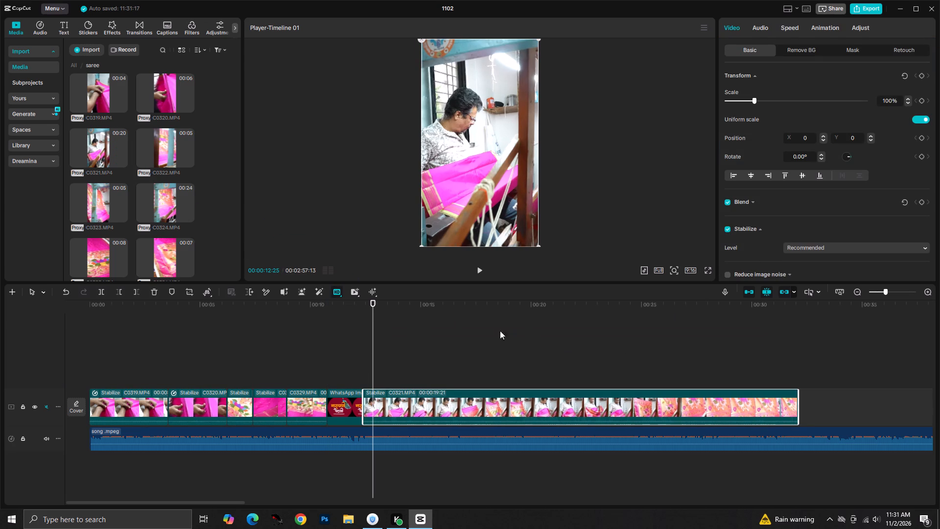
Review C0321.MP4 against the song, split it at about 00:00:16:28 and delete the remainder after the cut.
{"action": "left_click", "coordinate": [371, 344]}
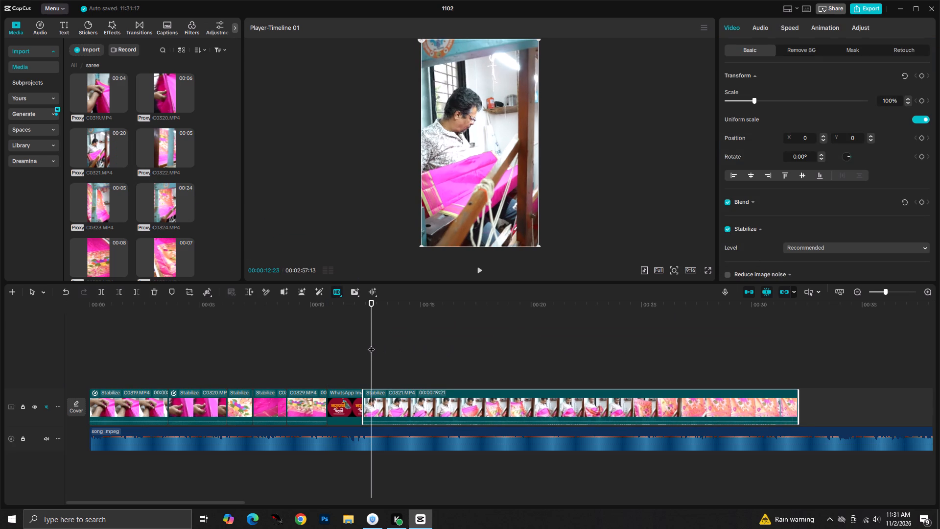
{"action": "key", "text": "space"}
{"action": "key", "text": "space"}
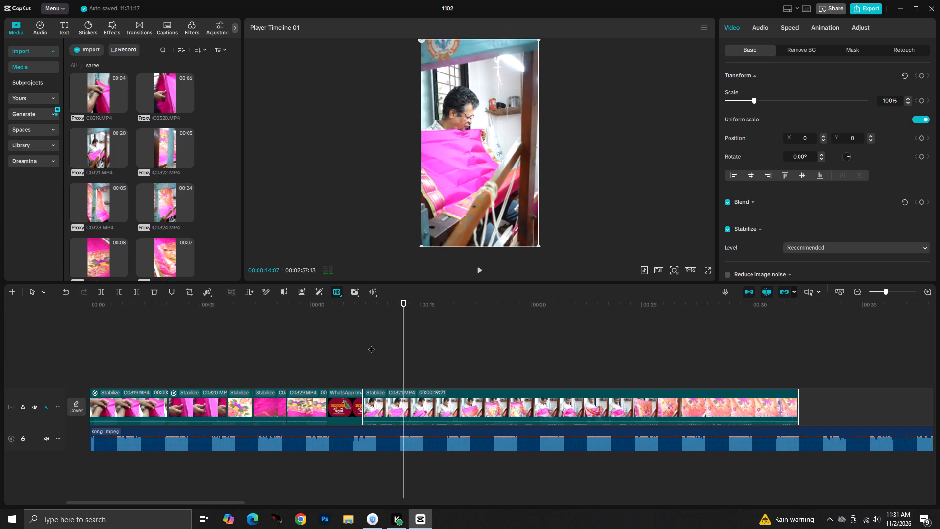
{"action": "key", "text": "space"}
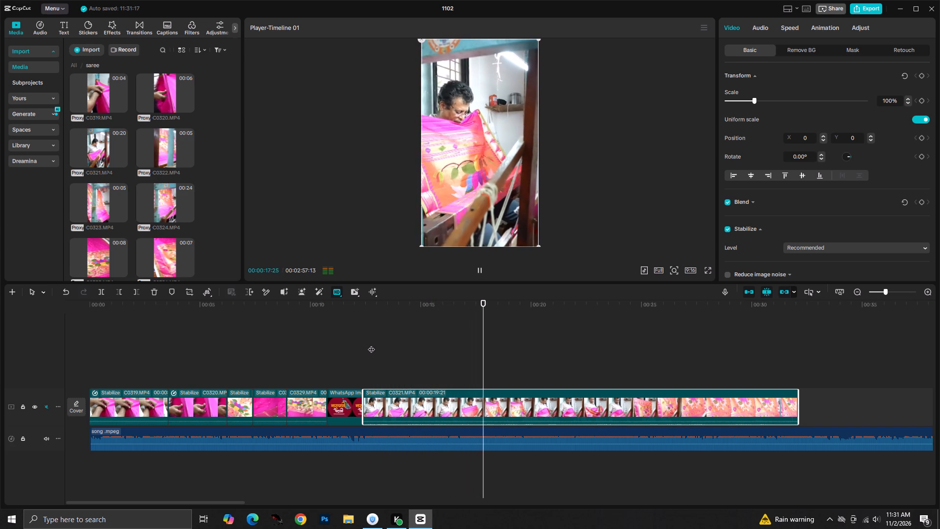
{"action": "key", "text": "space"}
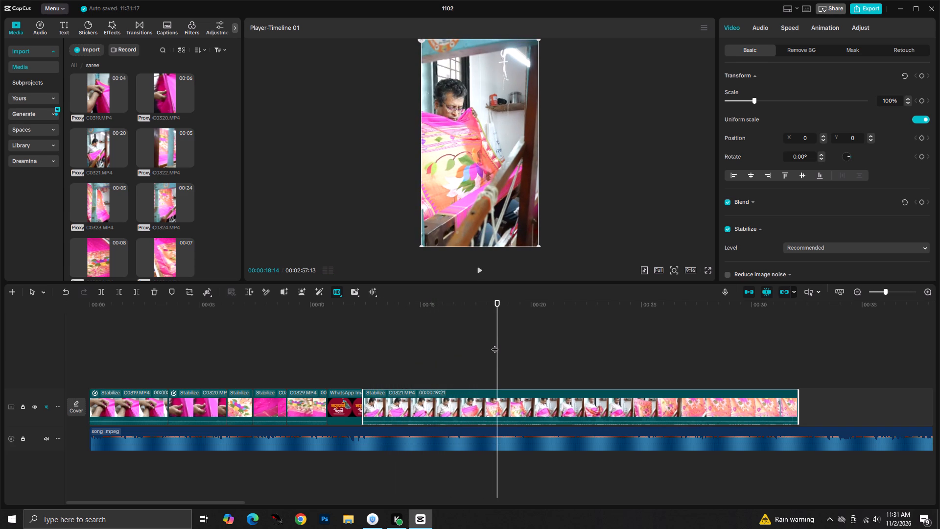
{"action": "left_click_drag", "start_coordinate": [496, 344], "coordinate": [550, 344]}
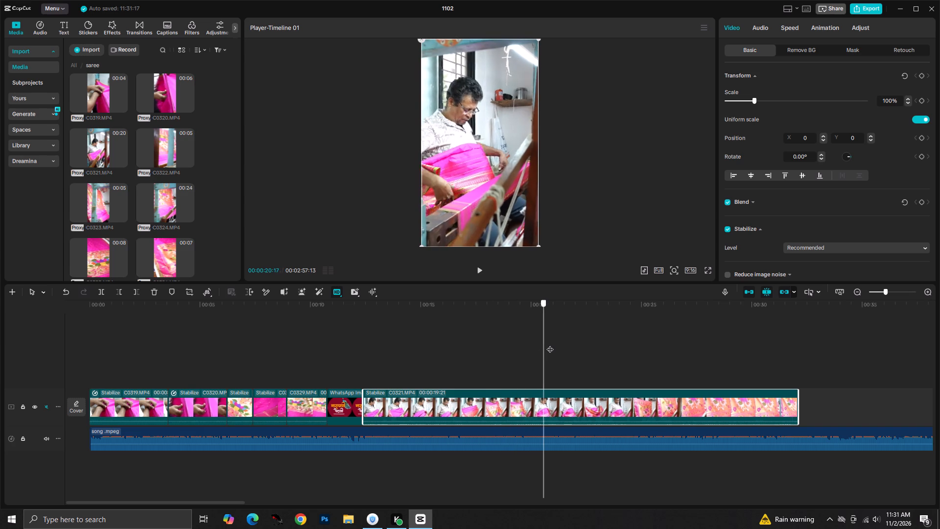
{"action": "left_click_drag", "start_coordinate": [550, 344], "coordinate": [448, 345]}
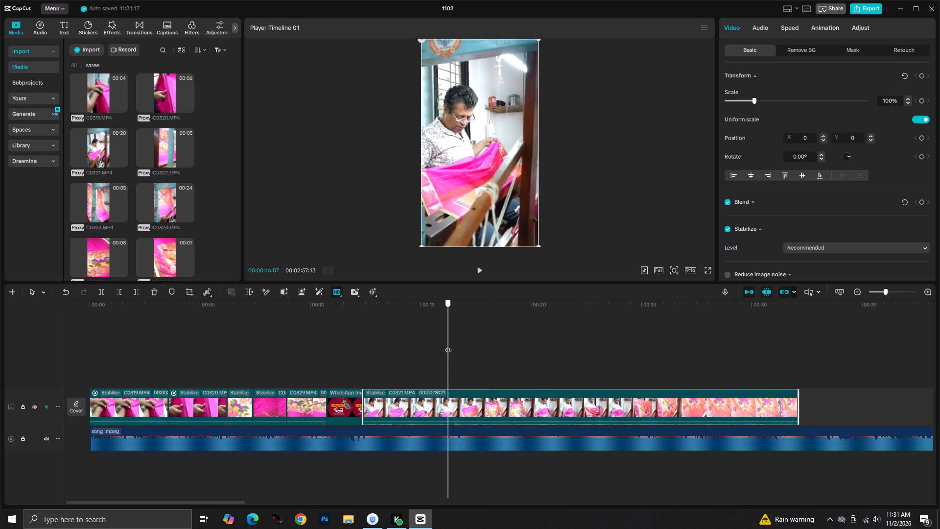
{"action": "left_click_drag", "start_coordinate": [448, 345], "coordinate": [479, 341]}
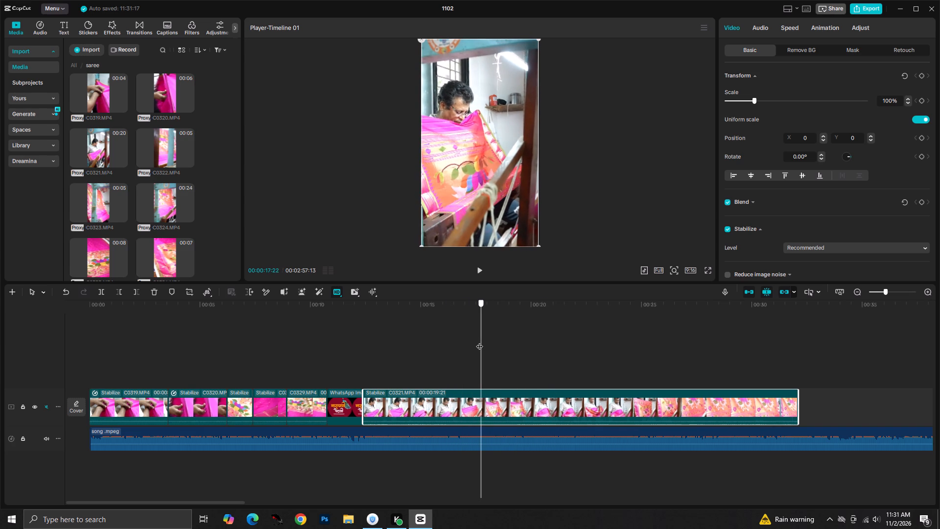
{"action": "left_click_drag", "start_coordinate": [479, 341], "coordinate": [464, 341]}
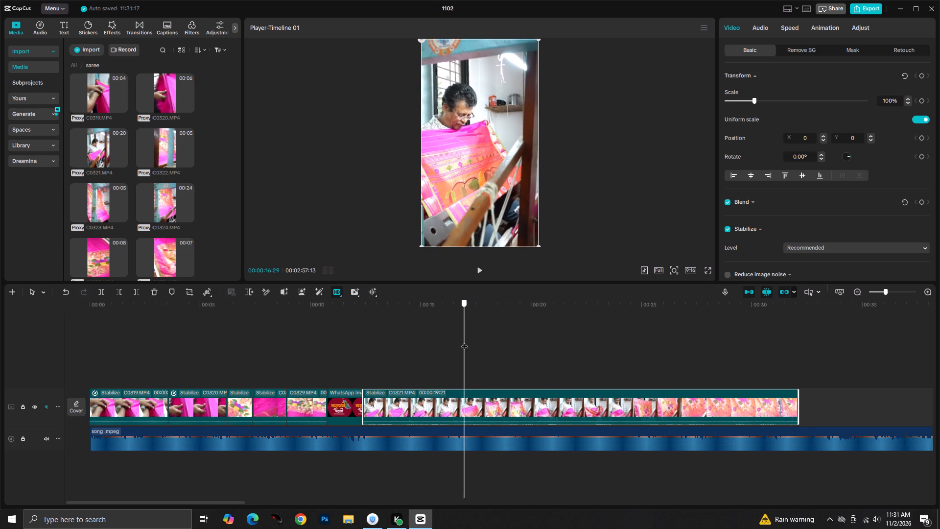
{"action": "left_click_drag", "start_coordinate": [464, 341], "coordinate": [463, 341]}
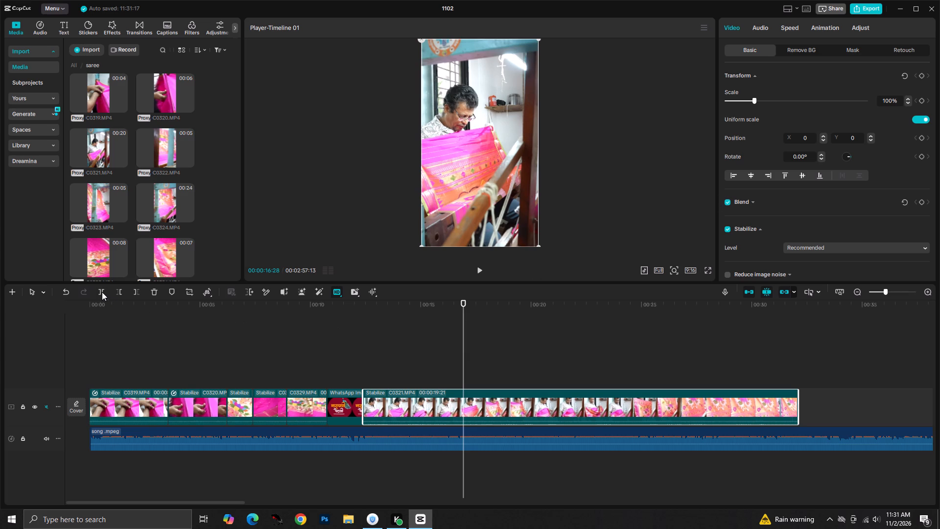
{"action": "left_click", "coordinate": [102, 292]}
{"action": "key", "text": "Delete"}
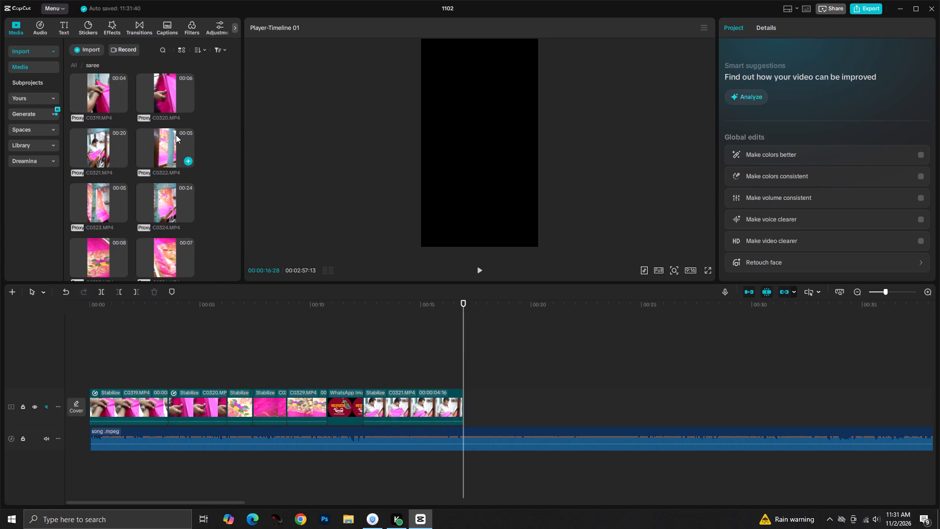
Add C0322.MP4 directly after C0321.MP4, preview the join with the song, and stabilize the new clip at the Recommended level.
{"action": "left_click_drag", "start_coordinate": [168, 140], "coordinate": [465, 402]}
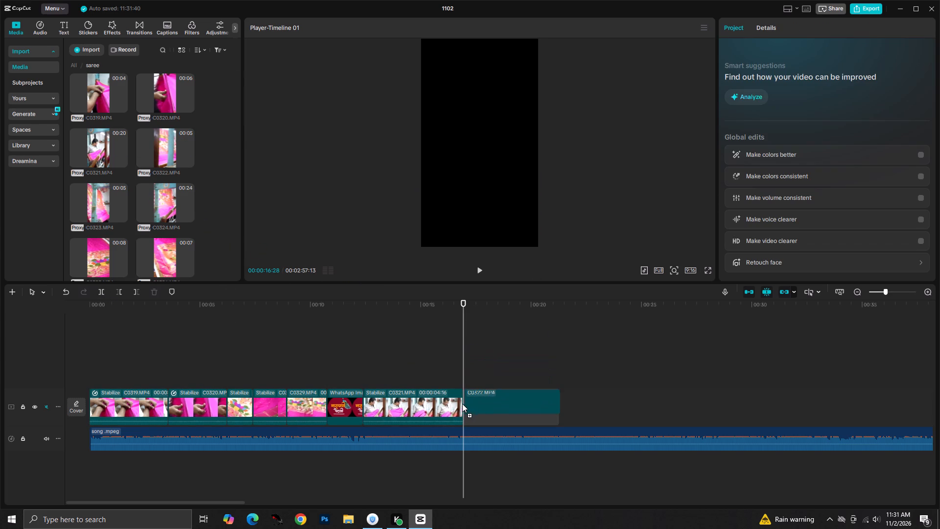
{"action": "left_click_drag", "start_coordinate": [463, 351], "coordinate": [411, 359]}
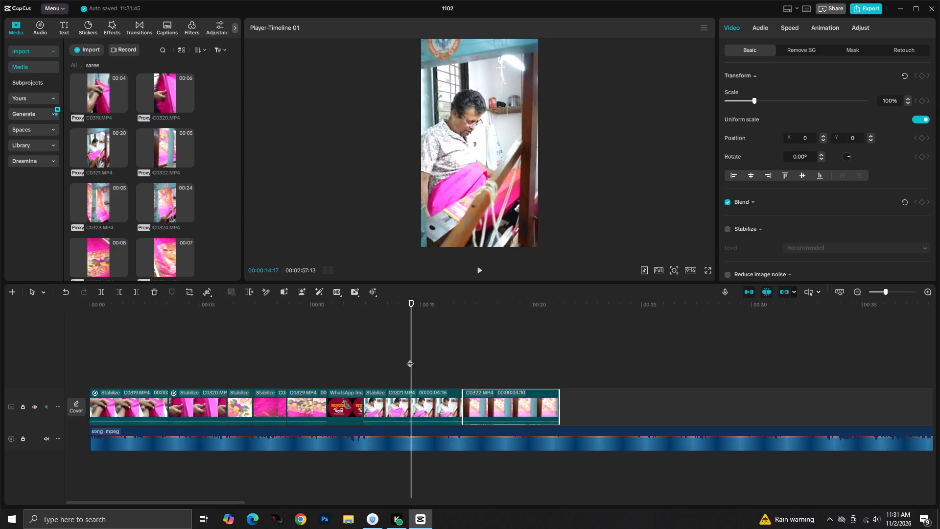
{"action": "key", "text": "space"}
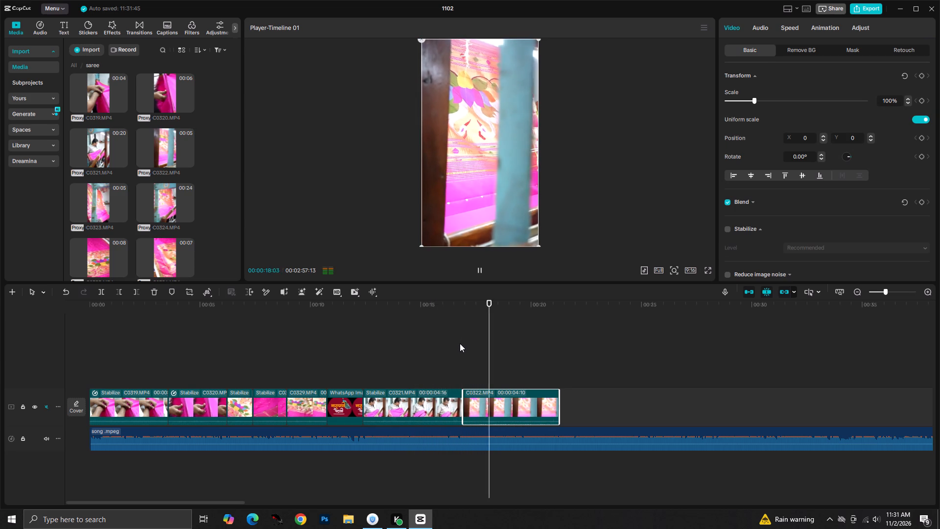
{"action": "key", "text": "space"}
{"action": "key", "text": "space"}
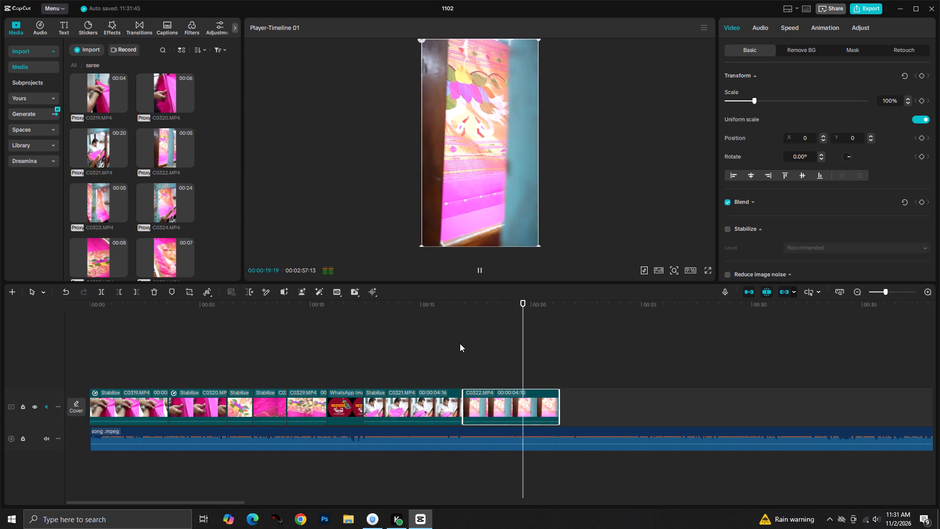
{"action": "key", "text": "space"}
{"action": "left_click", "coordinate": [724, 226]}
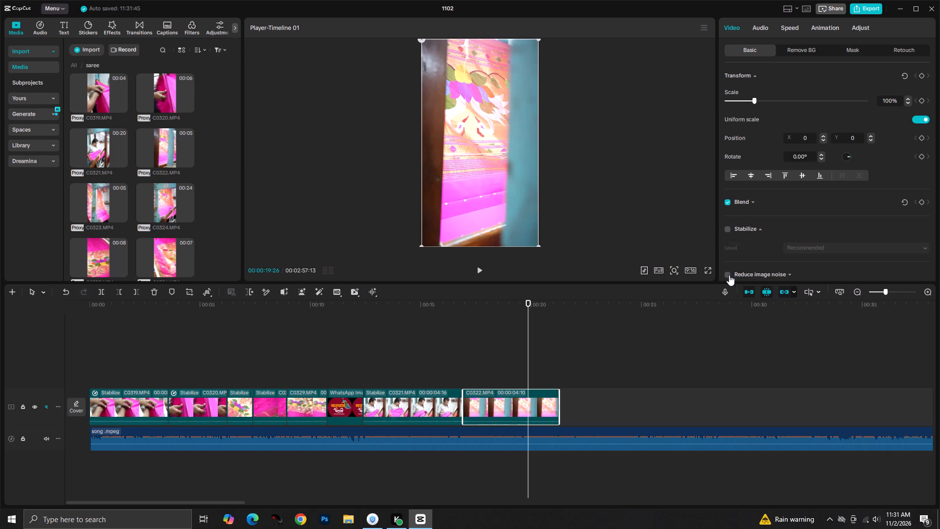
{"action": "left_click", "coordinate": [727, 228]}
Play the sequence from the start into C0322.MP4 to review how the clips flow with the song.
{"action": "left_click_drag", "start_coordinate": [528, 341], "coordinate": [280, 348]}
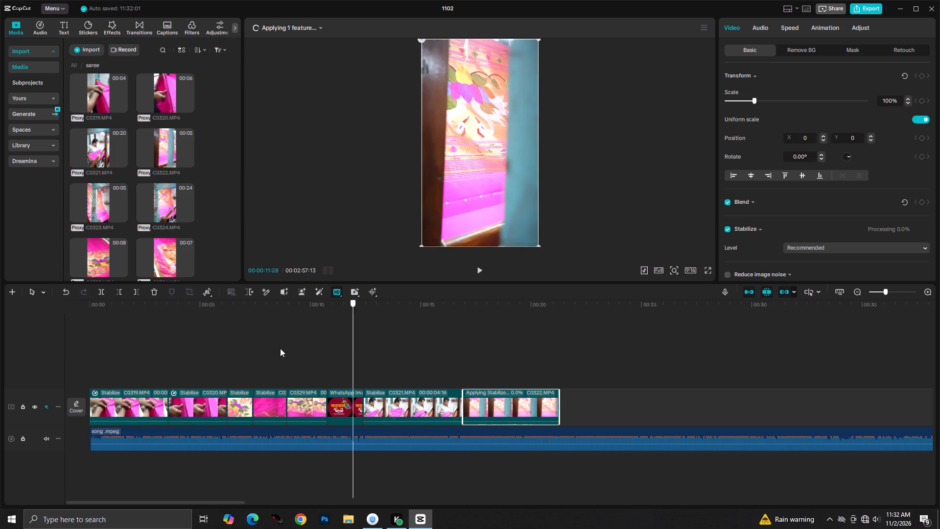
{"action": "left_click_drag", "start_coordinate": [280, 348], "coordinate": [46, 351]}
{"action": "key", "text": "space"}
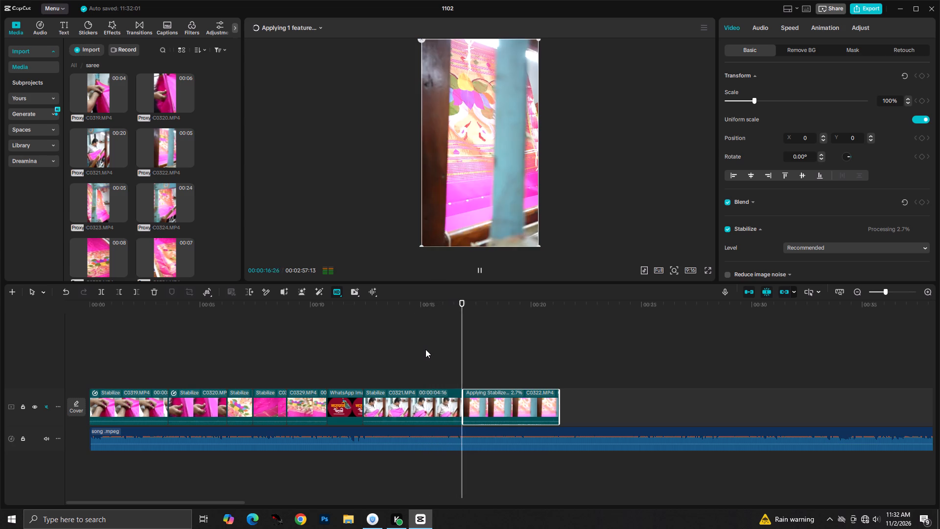
{"action": "key", "text": "space"}
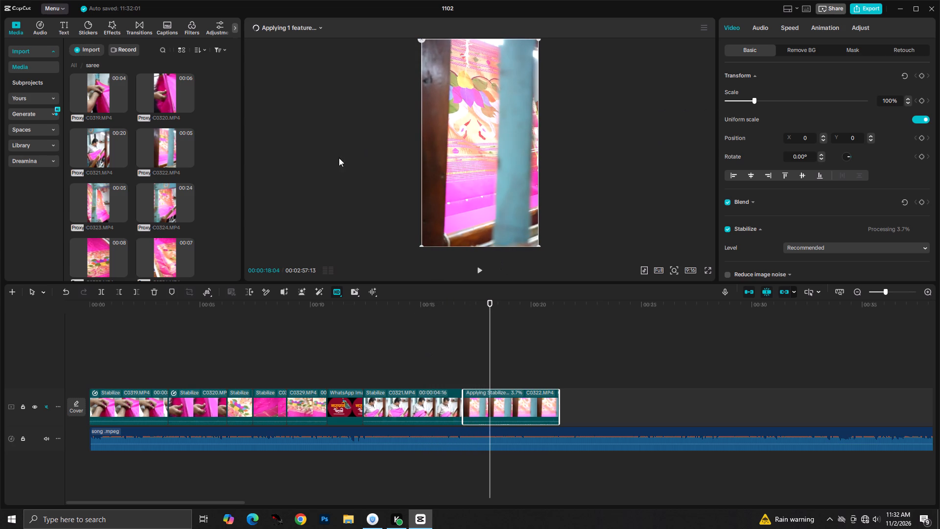
Add a custom adjustment layer above C0322.MP4 at about 00:00:18:04 and set its exposure to -25.
{"action": "left_click", "coordinate": [217, 28]}
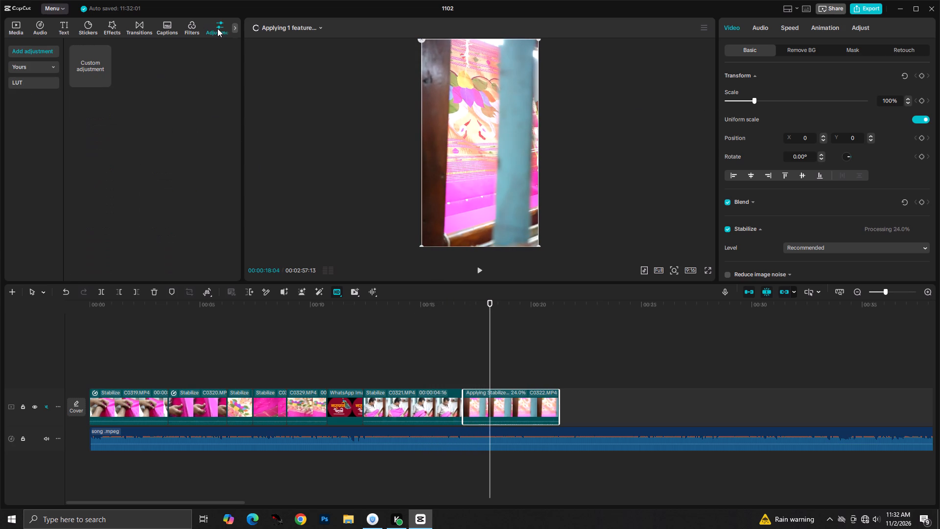
{"action": "left_click", "coordinate": [103, 81]}
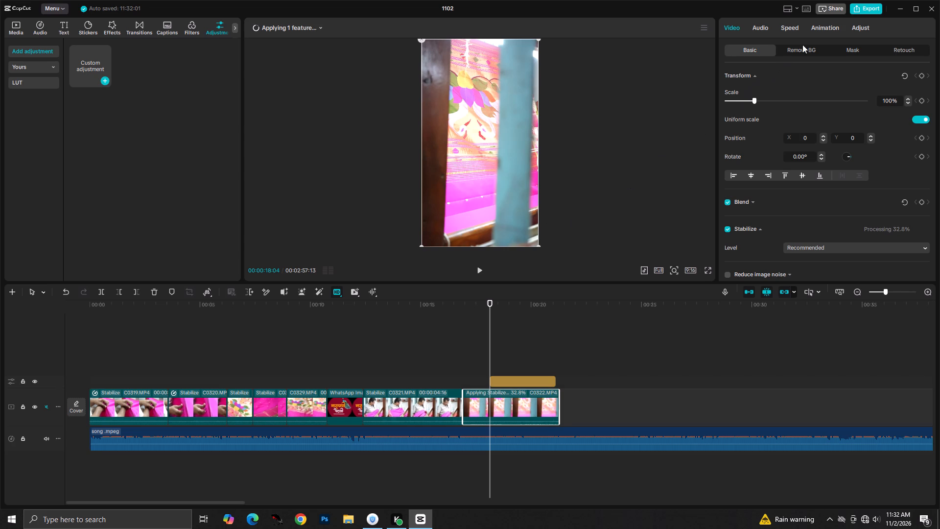
{"action": "scroll", "coordinate": [796, 150], "scroll_direction": "down", "scroll_amount": 5}
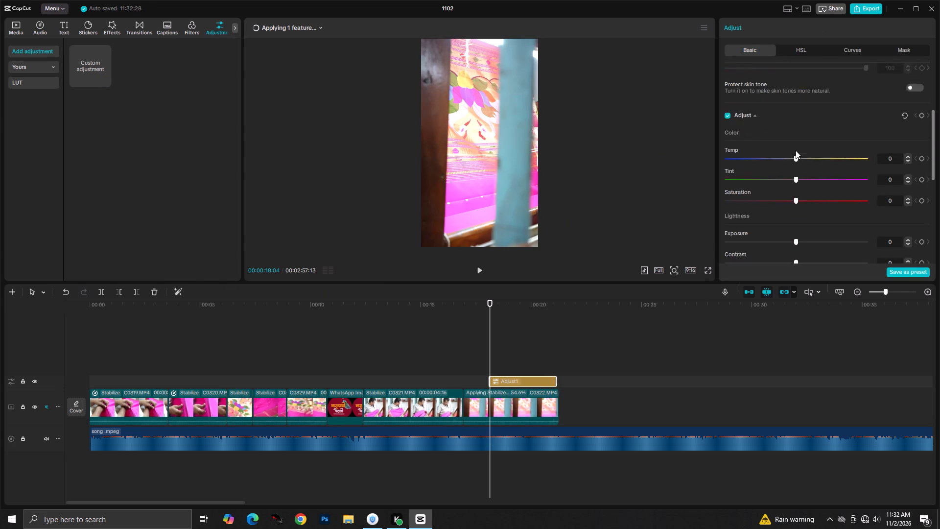
{"action": "left_click", "coordinate": [782, 153]}
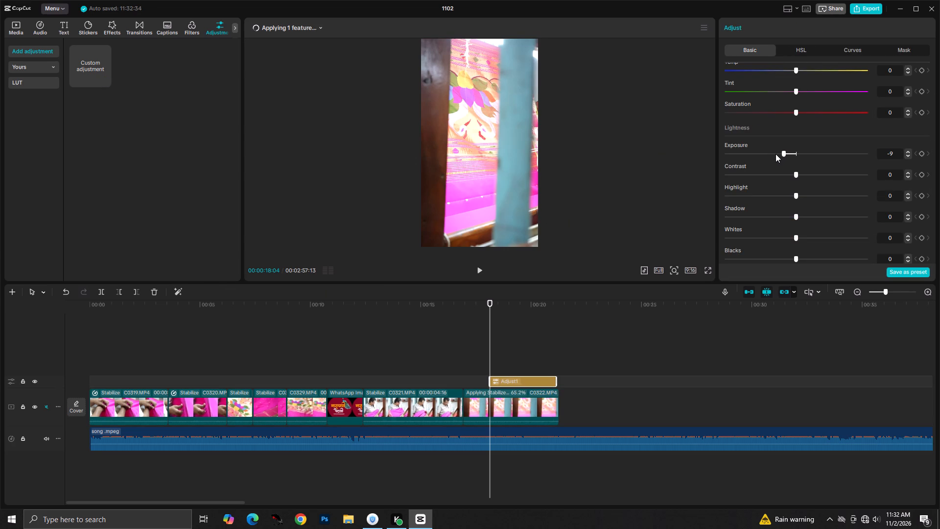
{"action": "left_click_drag", "start_coordinate": [769, 154], "coordinate": [865, 126]}
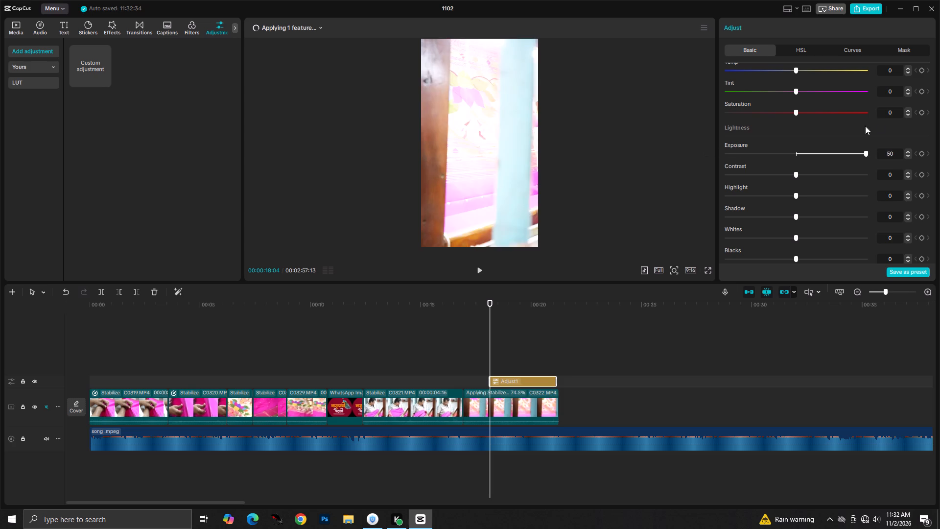
{"action": "left_click_drag", "start_coordinate": [865, 126], "coordinate": [728, 146]}
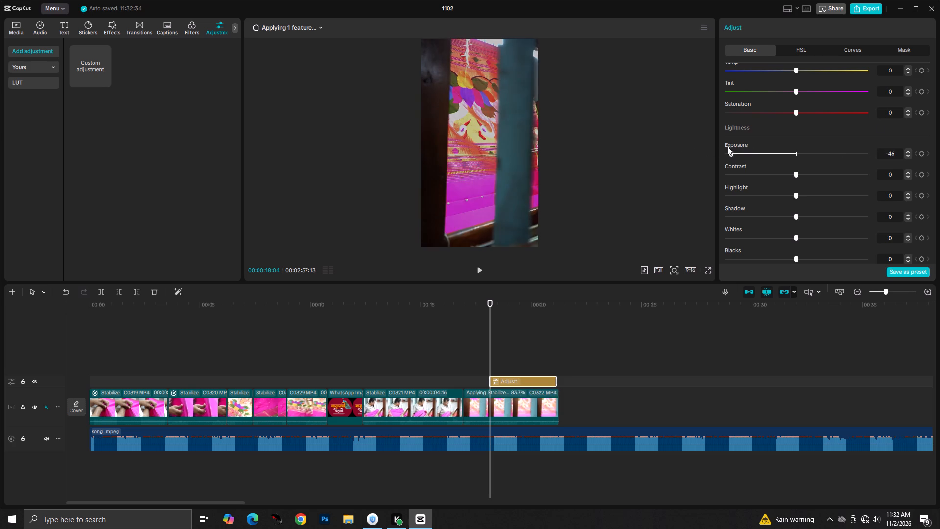
{"action": "left_click_drag", "start_coordinate": [728, 146], "coordinate": [759, 147]}
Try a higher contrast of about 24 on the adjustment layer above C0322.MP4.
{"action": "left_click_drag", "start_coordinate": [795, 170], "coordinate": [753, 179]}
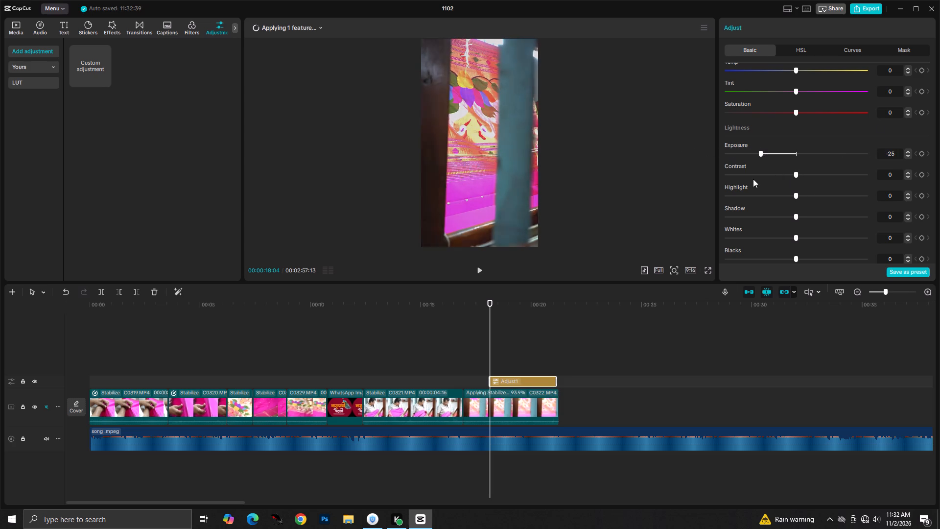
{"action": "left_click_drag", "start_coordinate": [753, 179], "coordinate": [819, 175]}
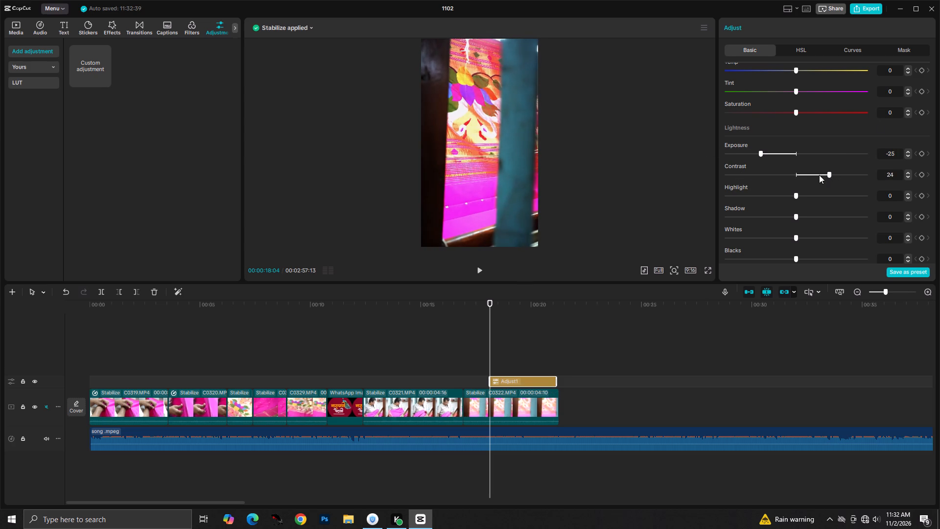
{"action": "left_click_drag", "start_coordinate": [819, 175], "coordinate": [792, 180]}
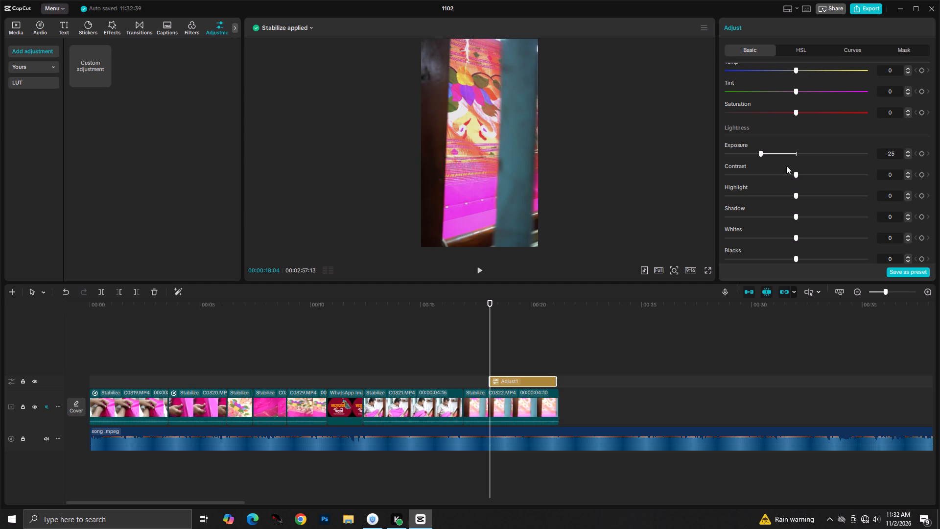
Set the adjustment layer's exposure to -18 and briefly preview it over C0322.MP4.
{"action": "left_click", "coordinate": [769, 152]}
{"action": "key", "text": "space"}
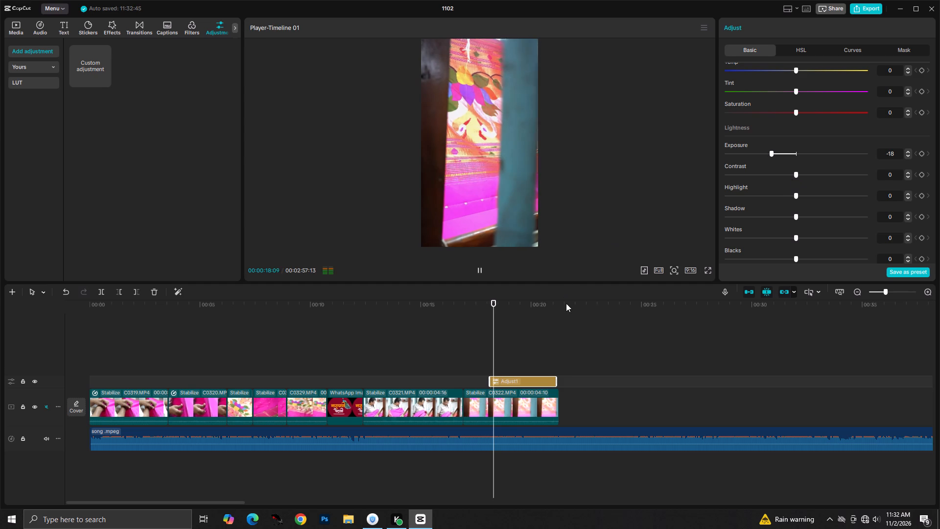
{"action": "left_click", "coordinate": [607, 326]}
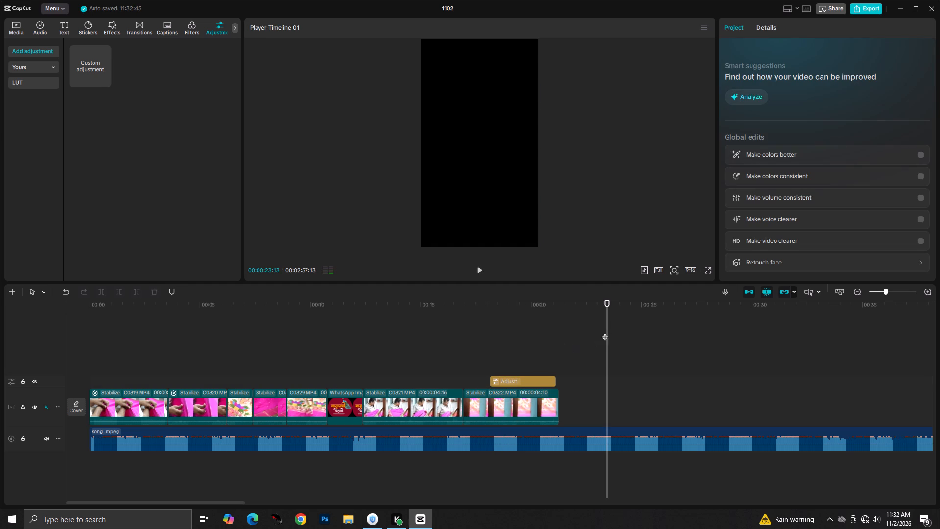
Extend the start of the adjustment layer back to the beginning of C0322.MP4 at 00:00:16:28.
{"action": "left_click_drag", "start_coordinate": [608, 331], "coordinate": [462, 362]}
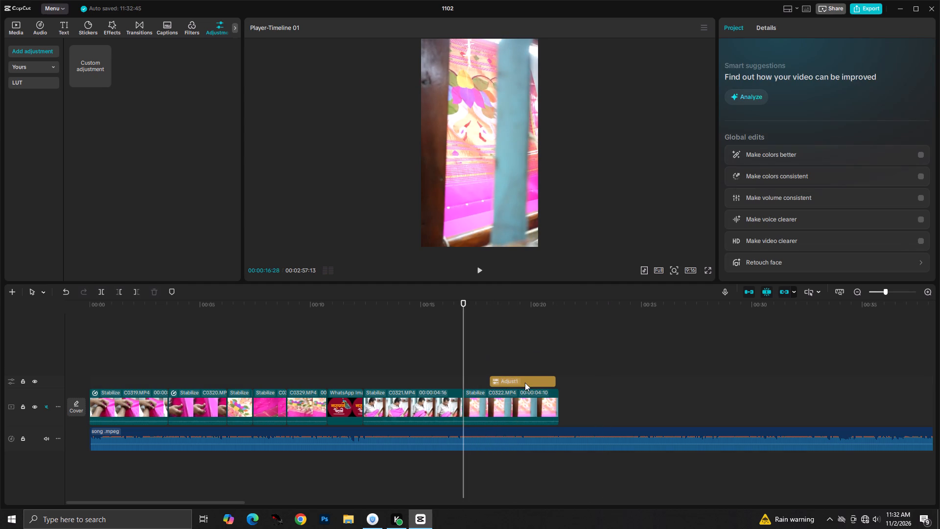
{"action": "left_click", "coordinate": [519, 378]}
{"action": "left_click_drag", "start_coordinate": [490, 383], "coordinate": [472, 384]}
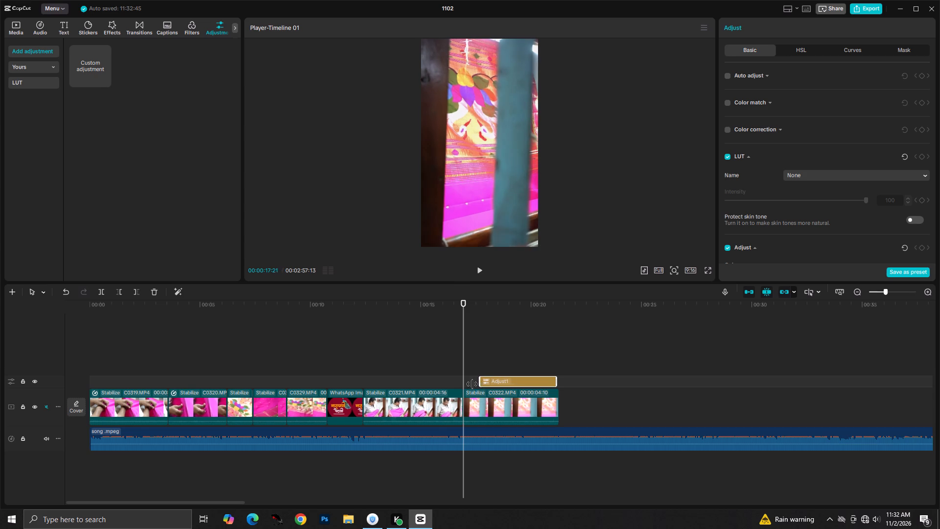
{"action": "left_click_drag", "start_coordinate": [472, 384], "coordinate": [466, 385]}
Play the sequence from the start through C0322.MP4 to review the cuts and exposure adjustment against the song.
{"action": "left_click_drag", "start_coordinate": [463, 358], "coordinate": [0, 378]}
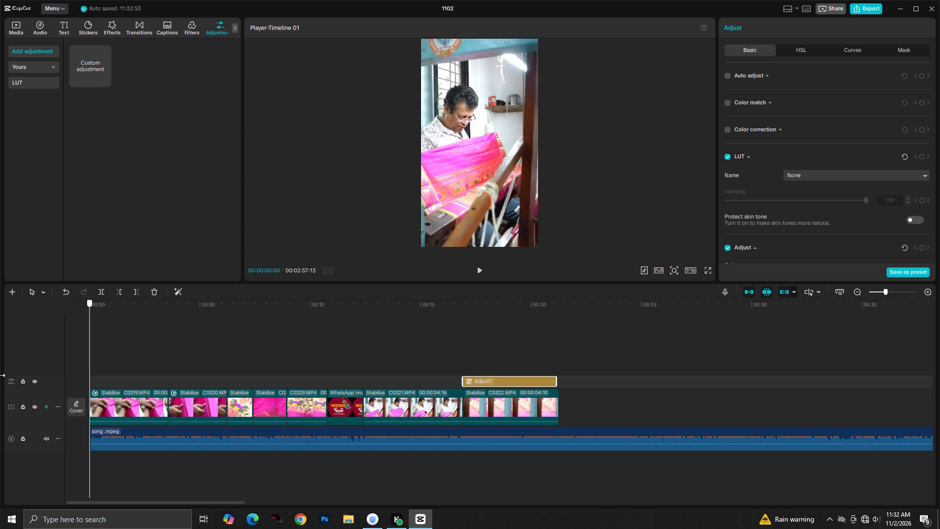
{"action": "key", "text": "space"}
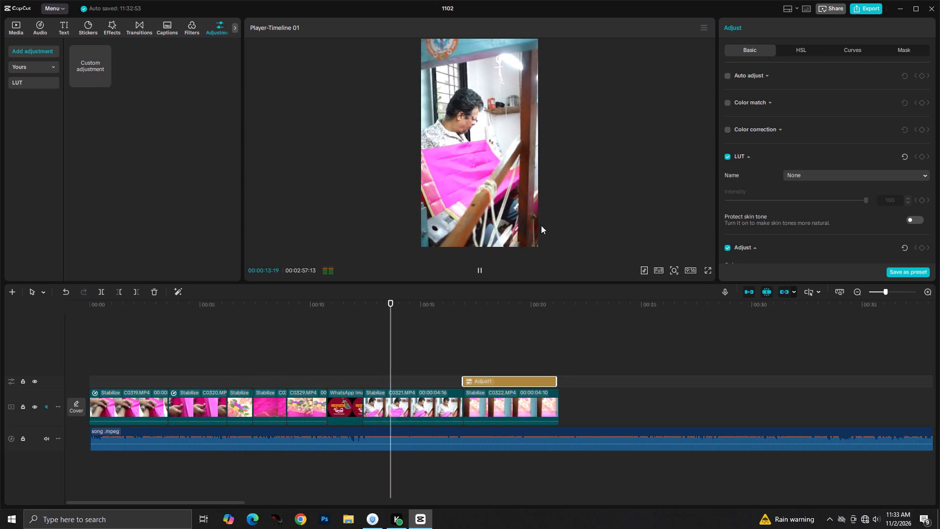
{"action": "left_click_drag", "start_coordinate": [414, 339], "coordinate": [105, 365]}
{"action": "key", "text": "space"}
{"action": "left_click_drag", "start_coordinate": [448, 329], "coordinate": [25, 346]}
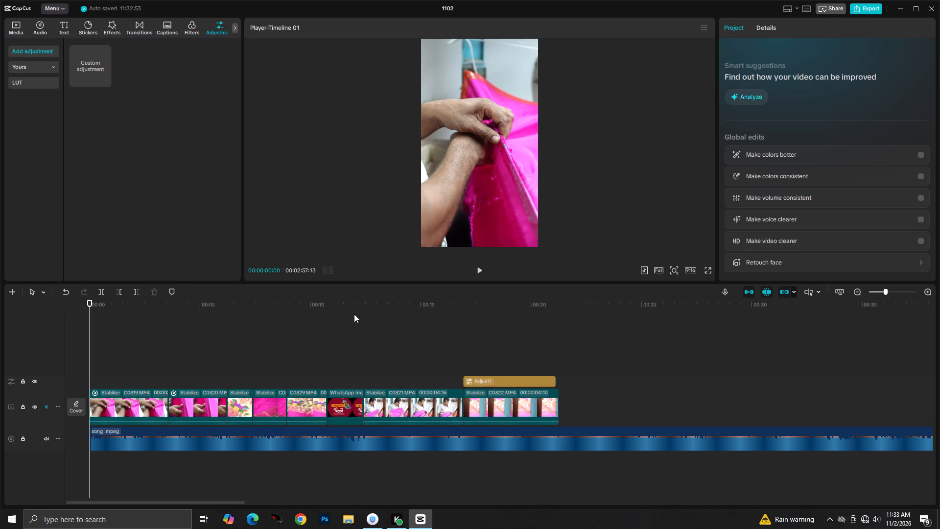
{"action": "key", "text": "space"}
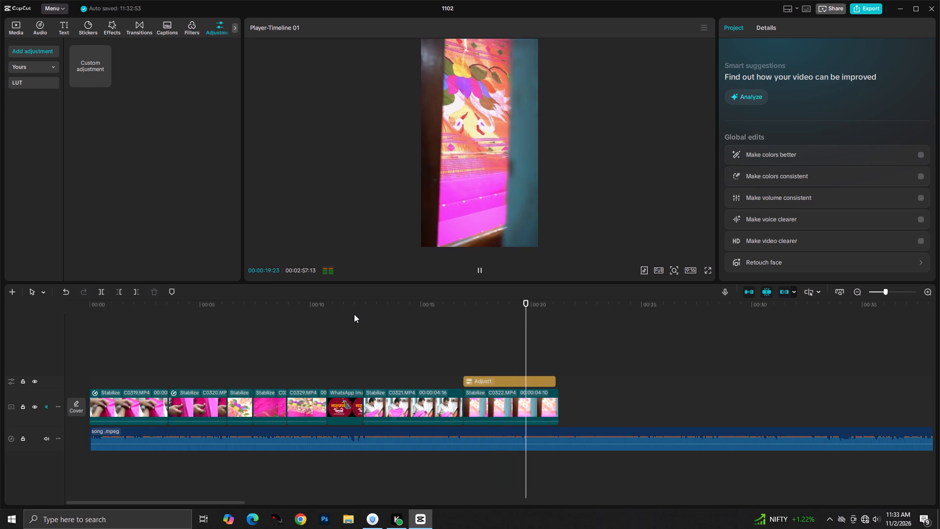
{"action": "key", "text": "space"}
{"action": "key", "text": "space"}
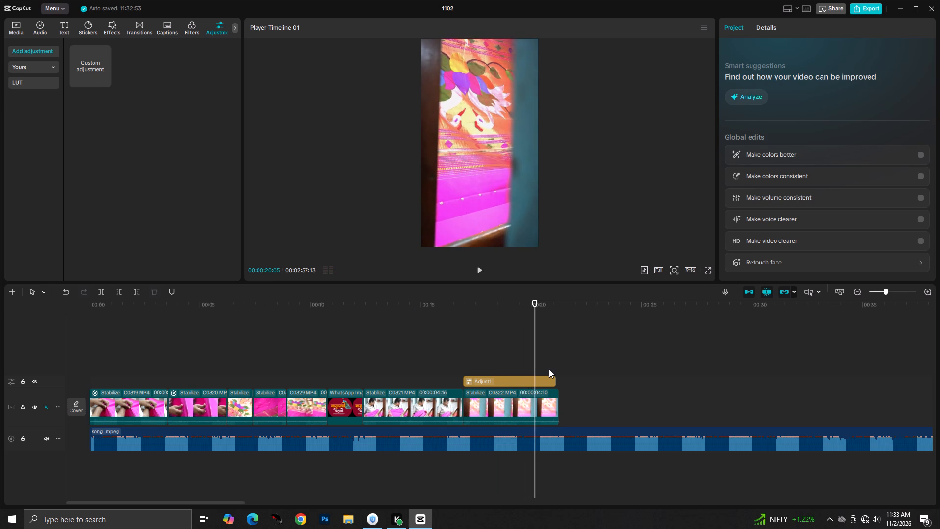
{"action": "key", "text": "space"}
Trim the end of C0322.MP4 back to just past 00:00:20 on the timeline.
{"action": "left_click", "coordinate": [532, 413]}
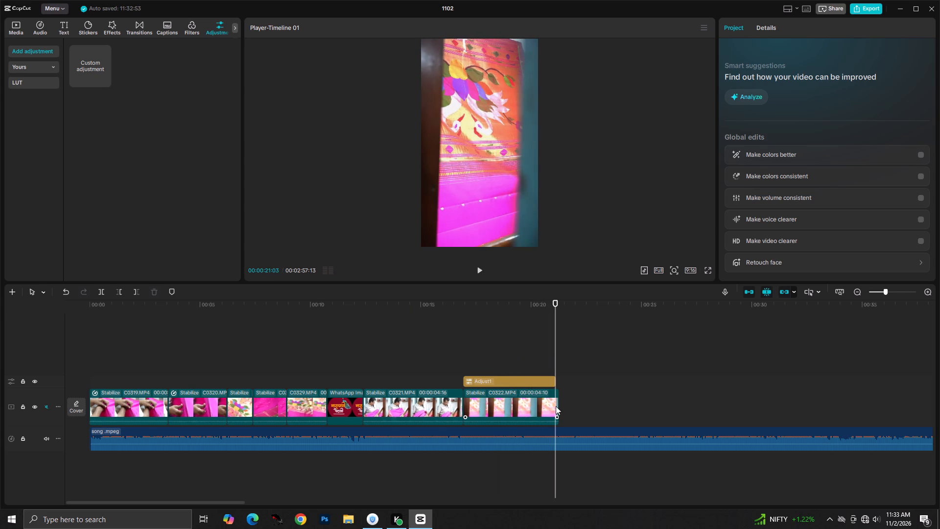
{"action": "left_click_drag", "start_coordinate": [558, 403], "coordinate": [543, 404]}
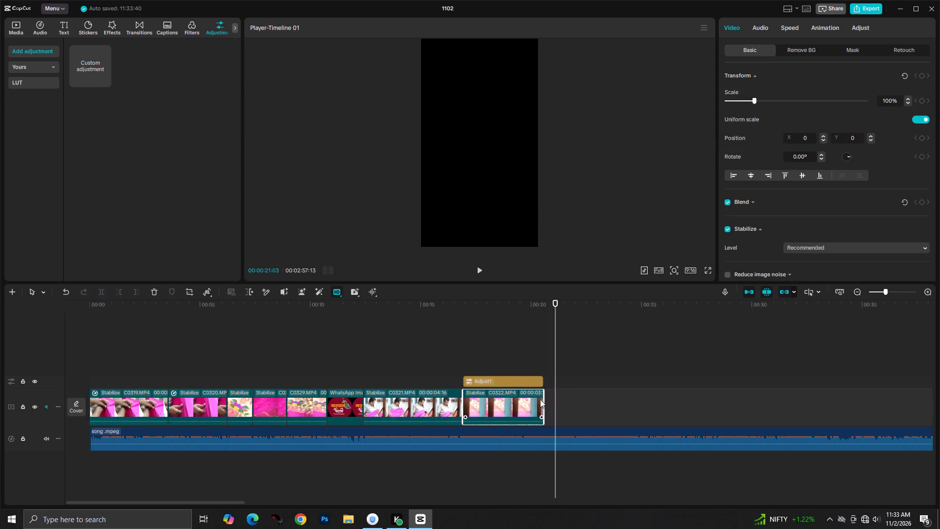
Add C0324.MP4 directly after C0322.MP4 and preview the join with the song.
{"action": "left_click", "coordinate": [19, 29]}
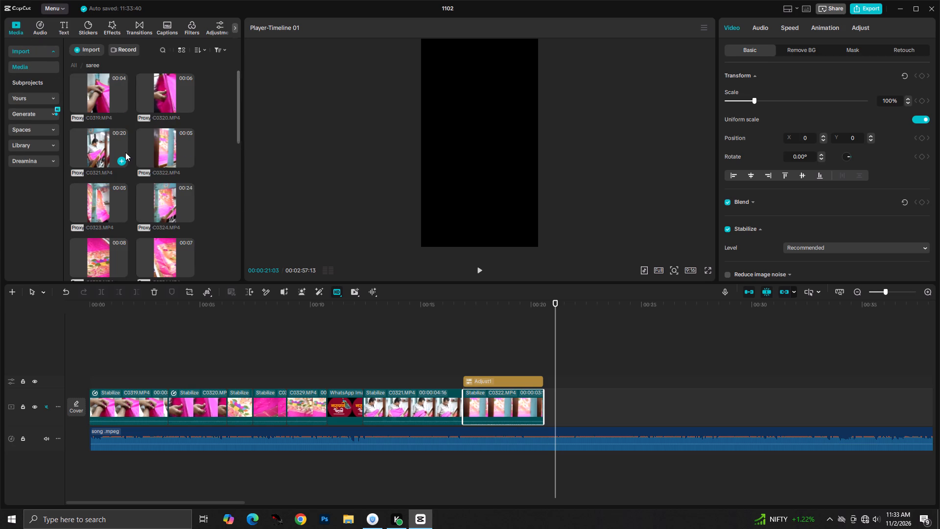
{"action": "scroll", "coordinate": [125, 152], "scroll_direction": "down", "scroll_amount": 1}
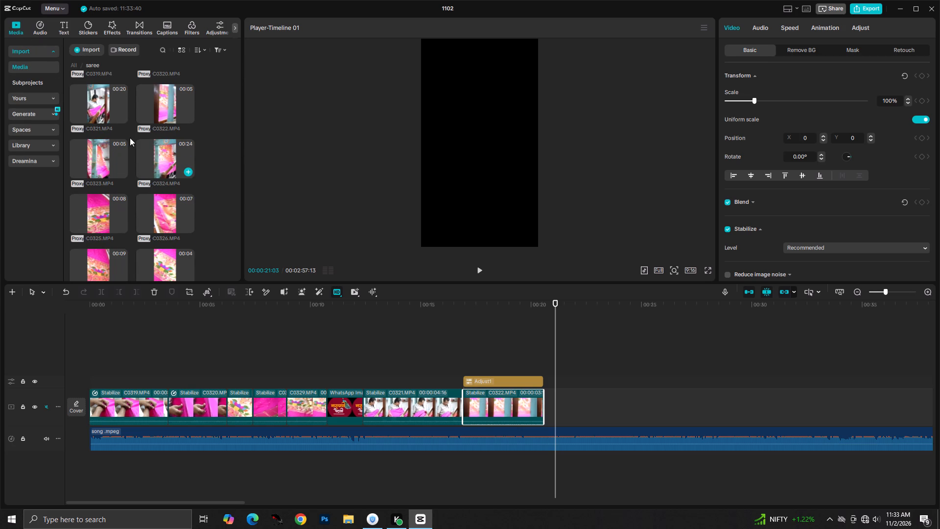
{"action": "left_click_drag", "start_coordinate": [166, 152], "coordinate": [567, 405]}
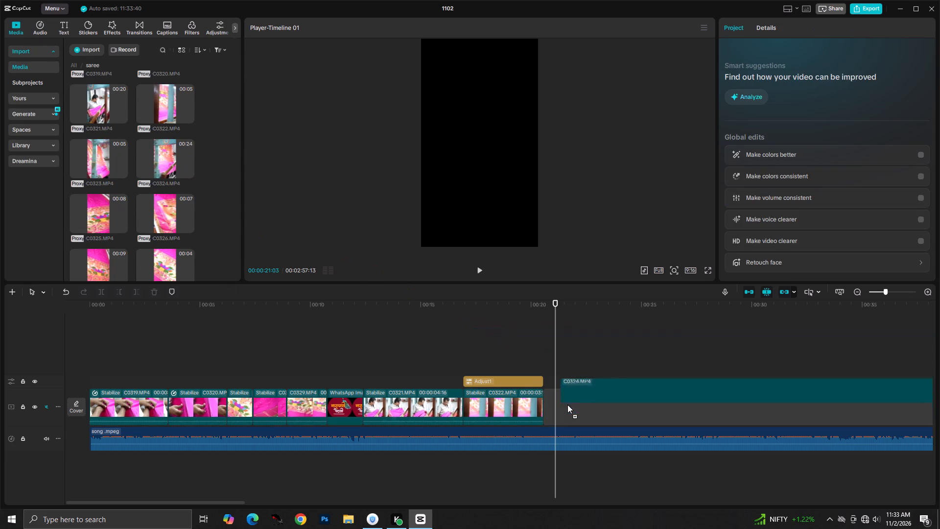
{"action": "left_click_drag", "start_coordinate": [567, 405], "coordinate": [559, 410]}
{"action": "left_click_drag", "start_coordinate": [553, 352], "coordinate": [513, 359]}
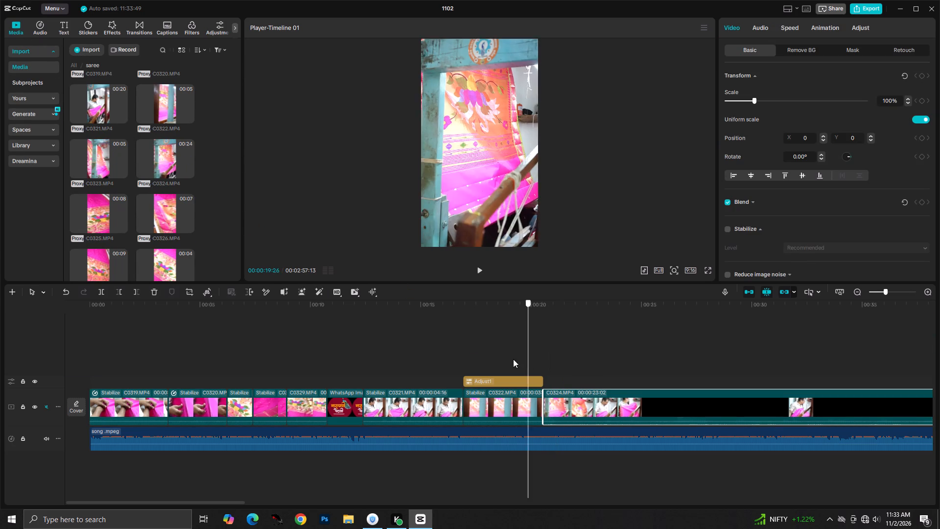
{"action": "left_click_drag", "start_coordinate": [513, 359], "coordinate": [511, 358]}
{"action": "key", "text": "space"}
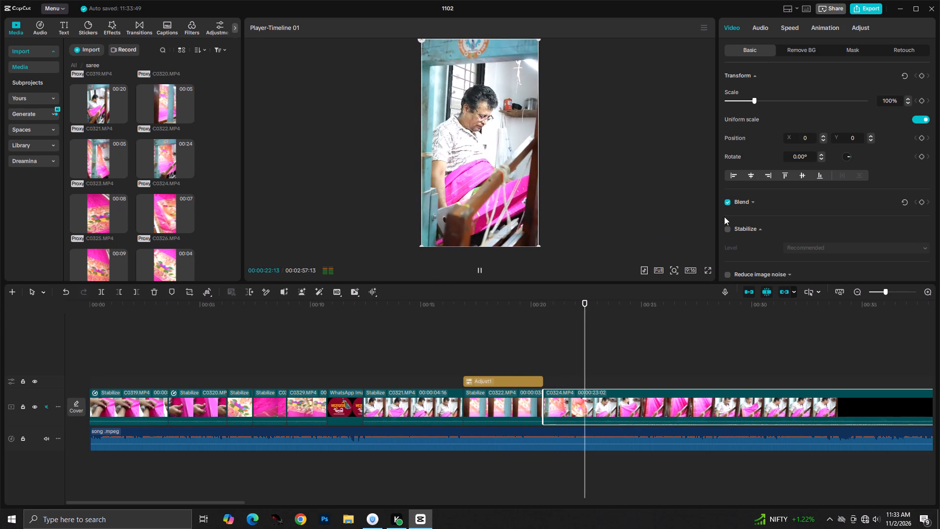
Stabilize C0324.MP4 at the Recommended level while previewing its footage.
{"action": "left_click", "coordinate": [728, 230]}
{"action": "key", "text": "space"}
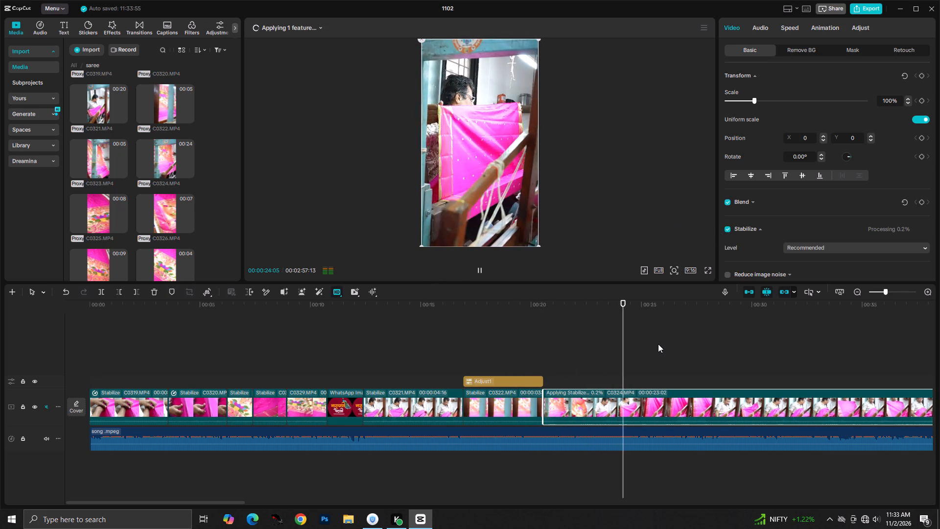
{"action": "key", "text": "space"}
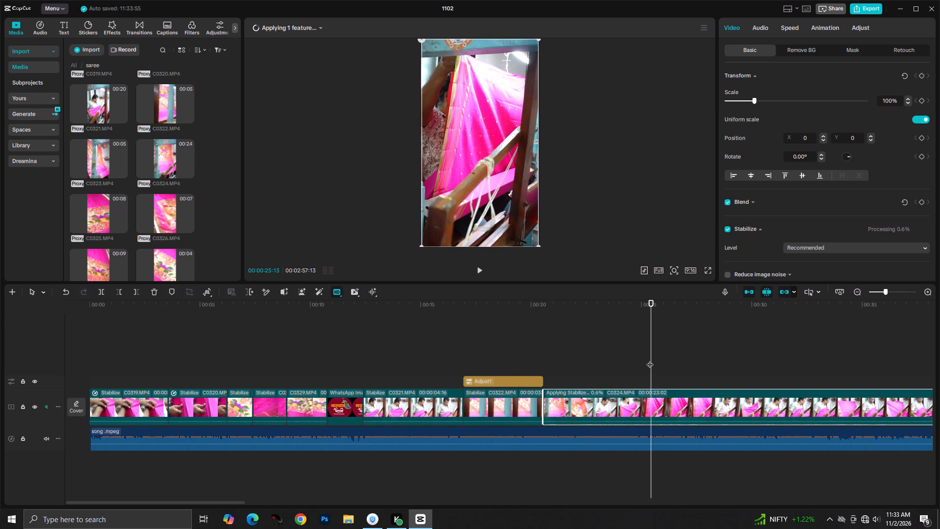
Set the playback speed of C0324.MP4 to 2.00x after previewing it at 2.88x and 1.57x.
{"action": "left_click_drag", "start_coordinate": [650, 360], "coordinate": [572, 374]}
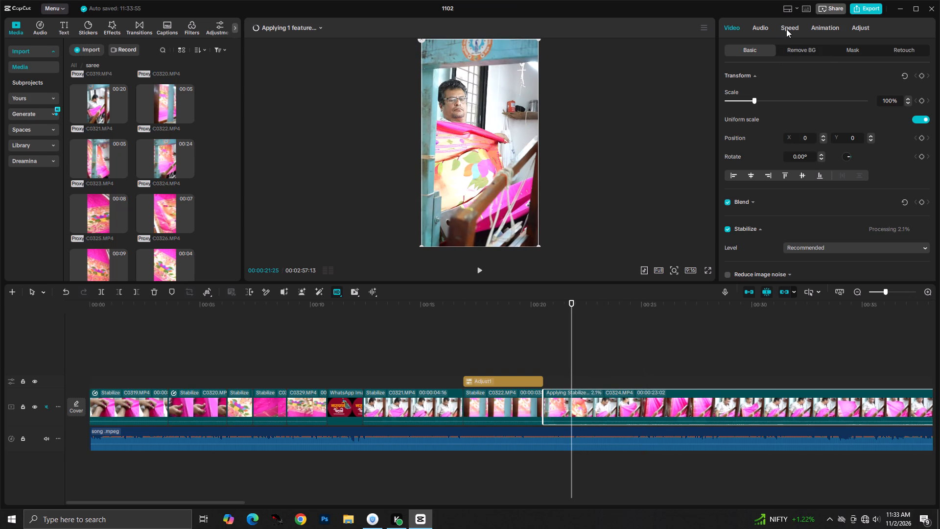
{"action": "left_click", "coordinate": [788, 27]}
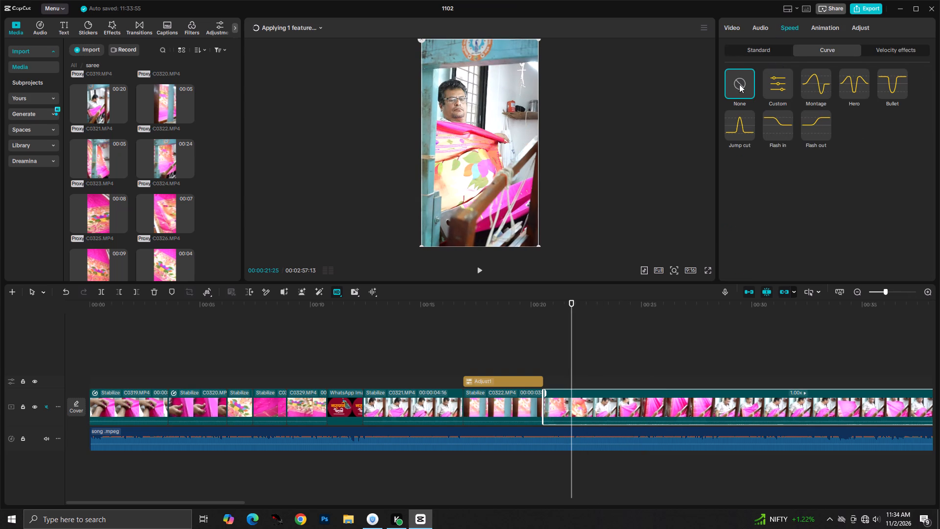
{"action": "left_click", "coordinate": [765, 48]}
{"action": "left_click_drag", "start_coordinate": [759, 87], "coordinate": [799, 85]}
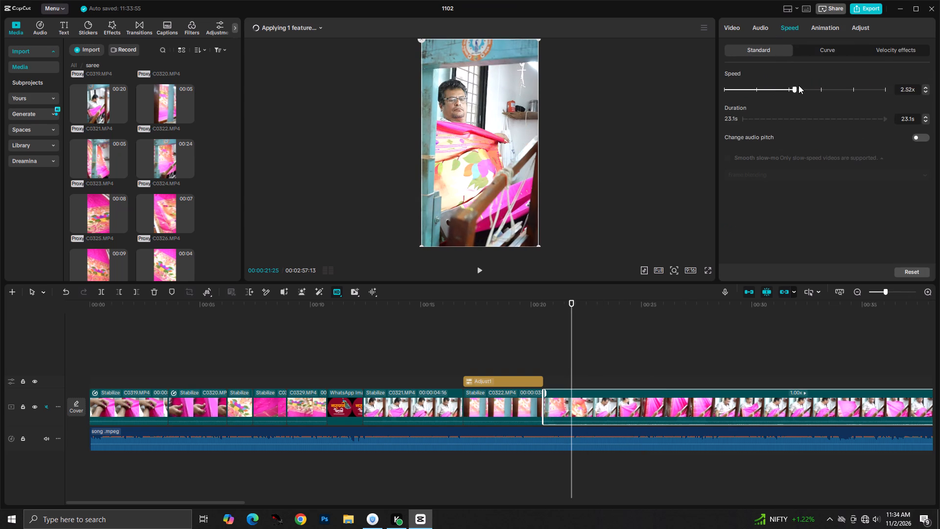
{"action": "left_click_drag", "start_coordinate": [799, 85], "coordinate": [799, 85]}
{"action": "key", "text": "space"}
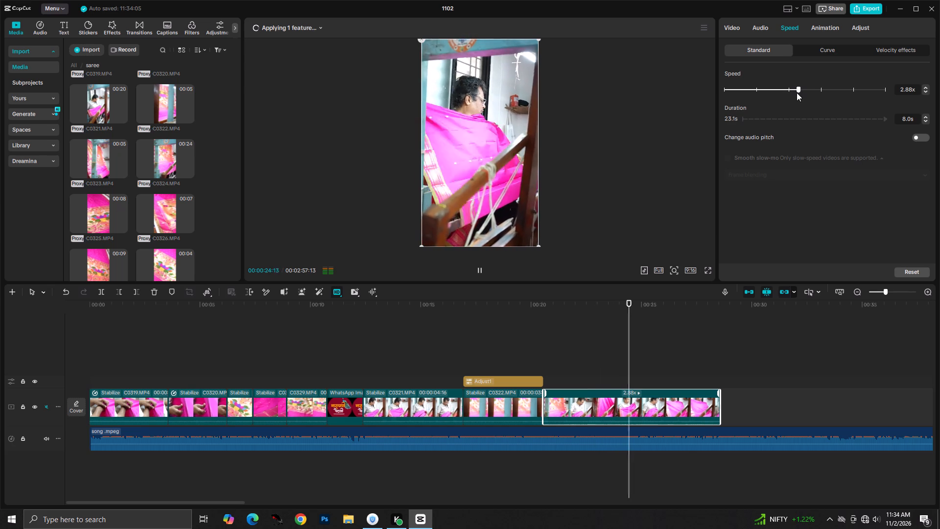
{"action": "key", "text": "space"}
{"action": "left_click_drag", "start_coordinate": [795, 87], "coordinate": [775, 90]}
{"action": "key", "text": "space"}
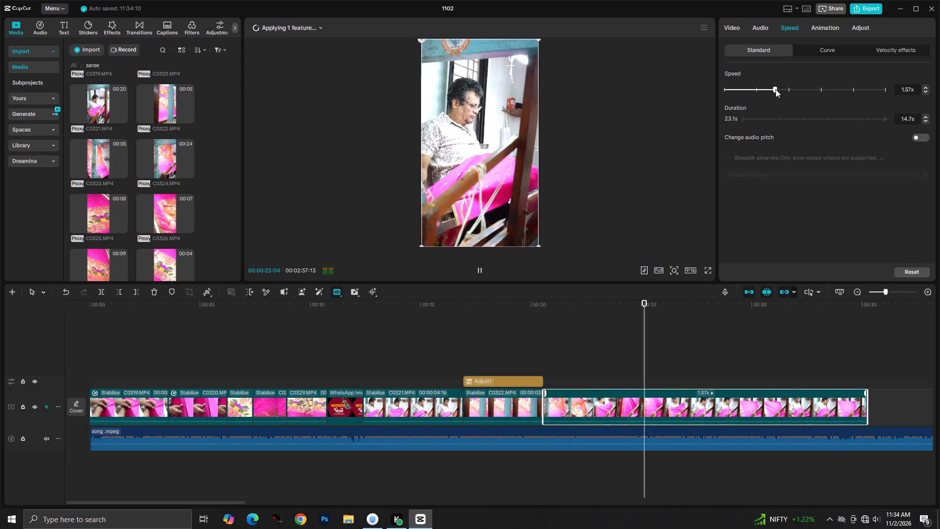
{"action": "left_click", "coordinate": [787, 90]}
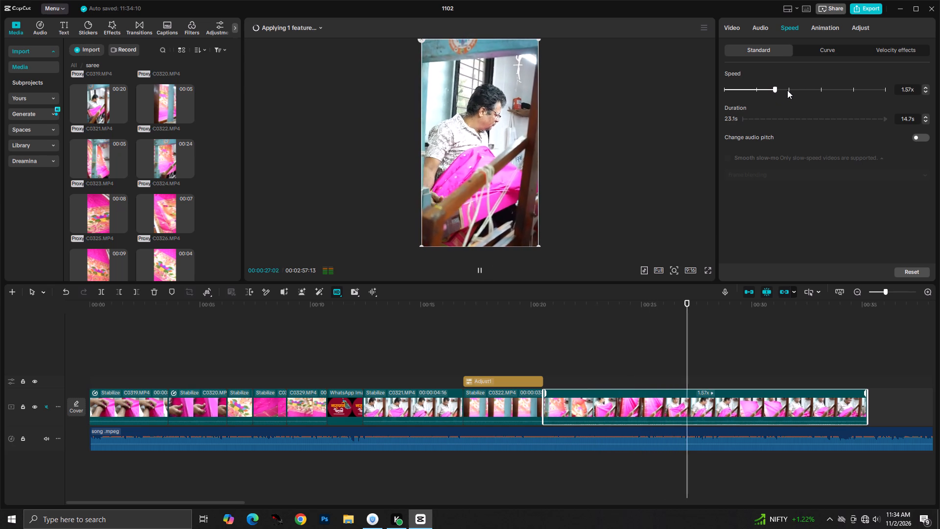
{"action": "key", "text": "space"}
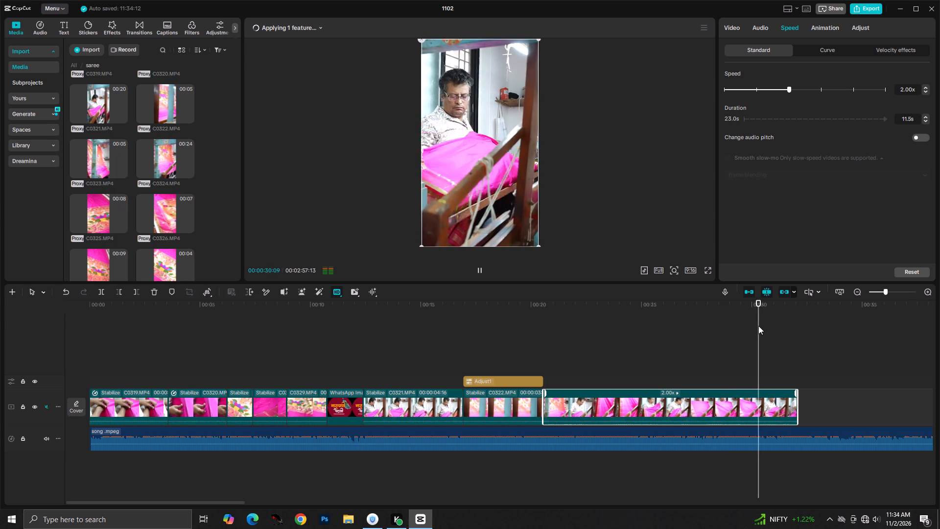
{"action": "key", "text": "space"}
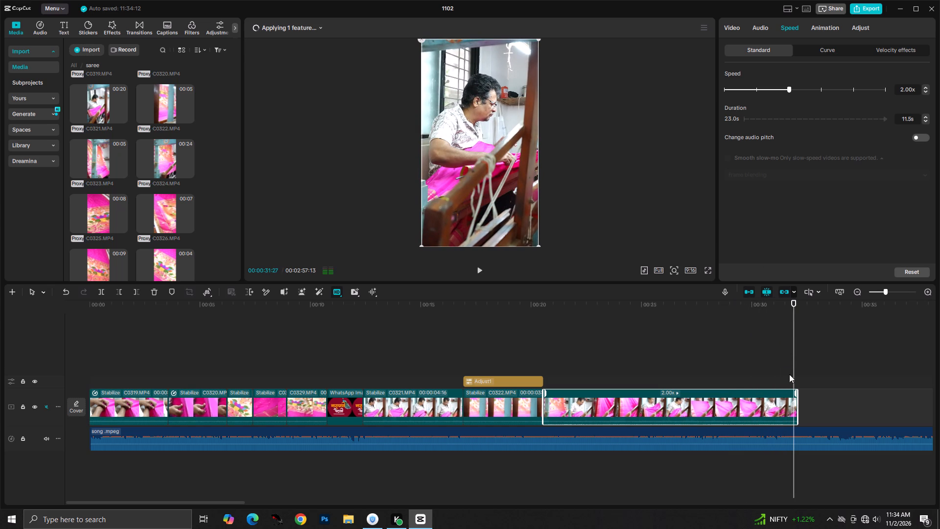
Trim the end of C0324.MP4 back to about 00:00:30:22.
{"action": "left_click_drag", "start_coordinate": [799, 403], "coordinate": [767, 411]}
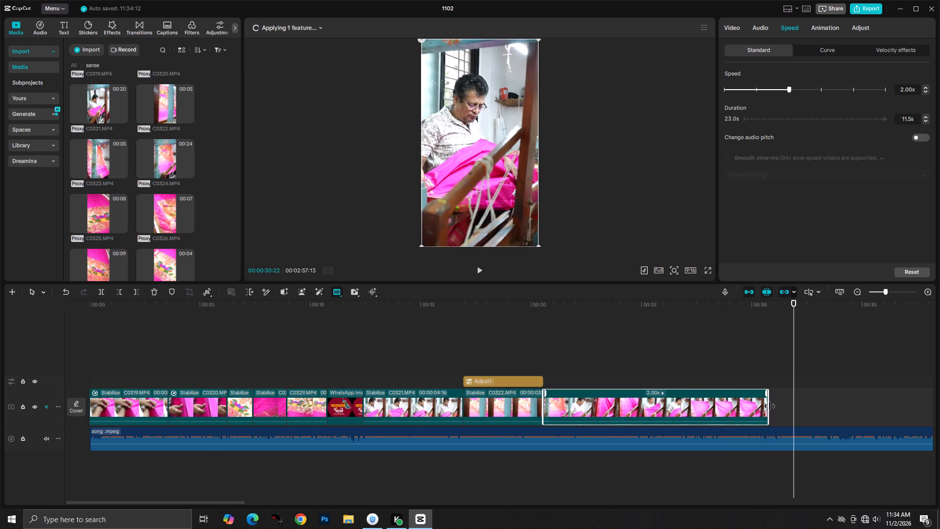
Preview the edit full screen from the start with the song, checking the cuts through the C0321.MP4 and C0322.MP4 clips.
{"action": "left_click_drag", "start_coordinate": [793, 359], "coordinate": [59, 328]}
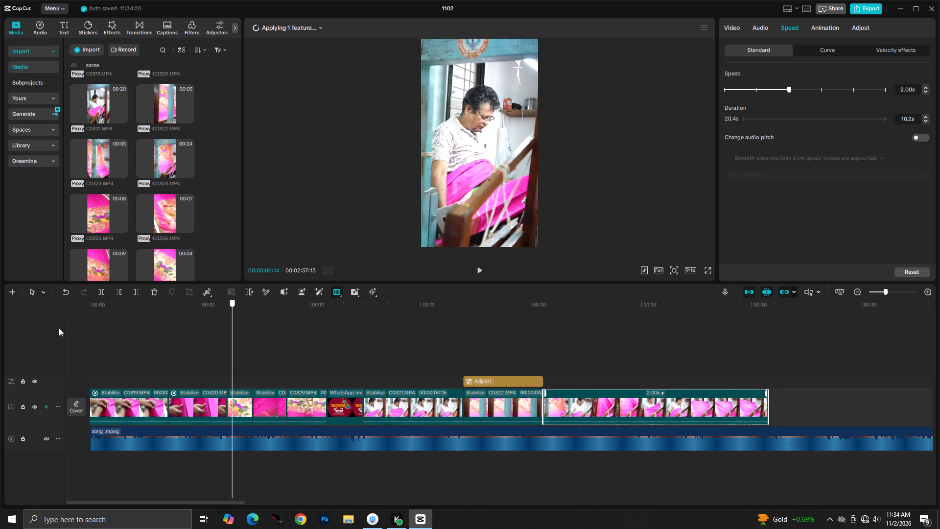
{"action": "left_click_drag", "start_coordinate": [59, 328], "coordinate": [0, 324]}
{"action": "key", "text": "space"}
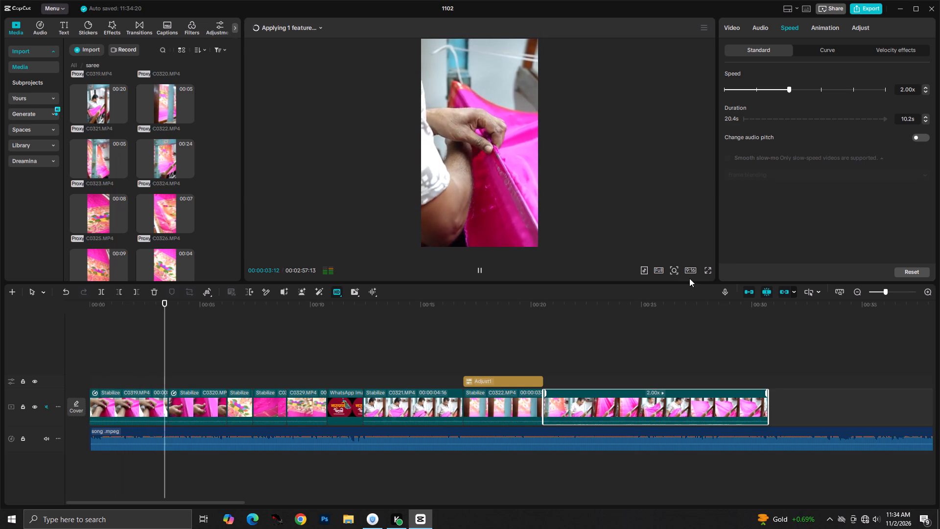
{"action": "left_click", "coordinate": [706, 267]}
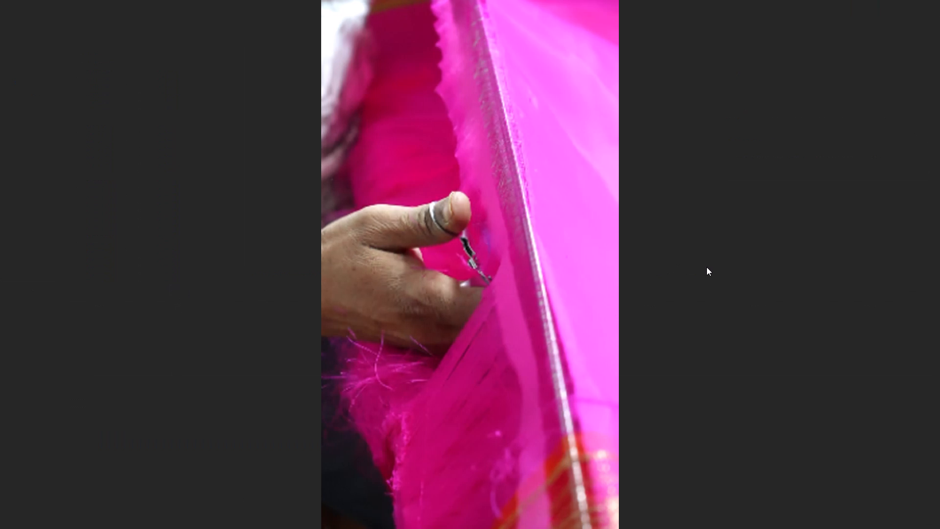
{"action": "key", "text": "space"}
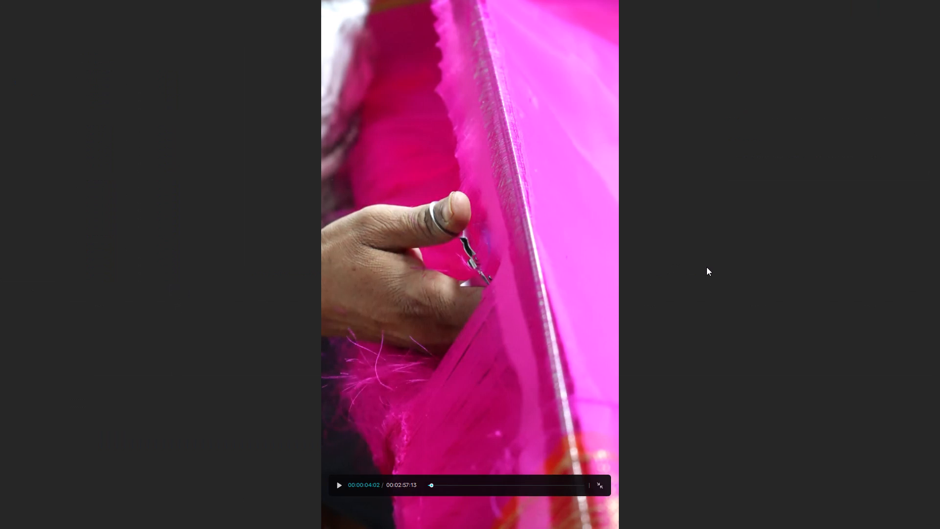
{"action": "key", "text": "space"}
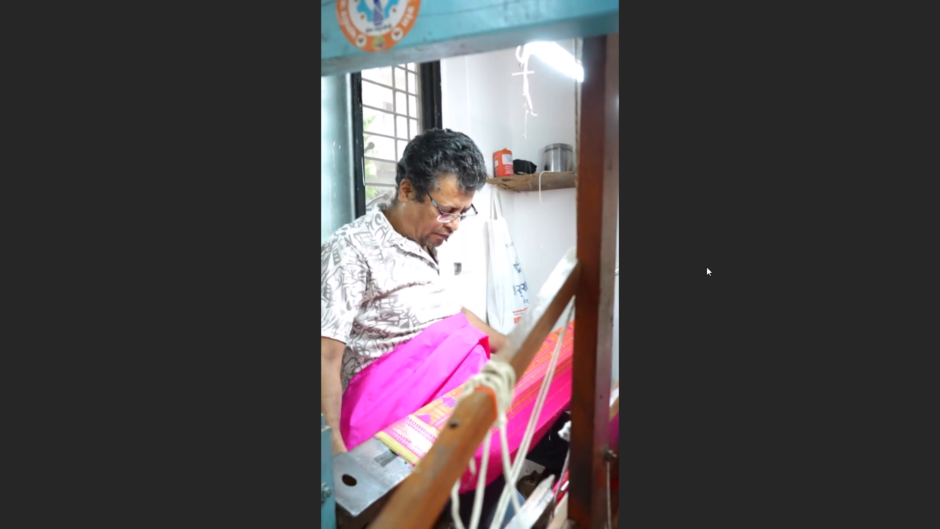
{"action": "left_click", "coordinate": [472, 433]}
{"action": "key", "text": "space"}
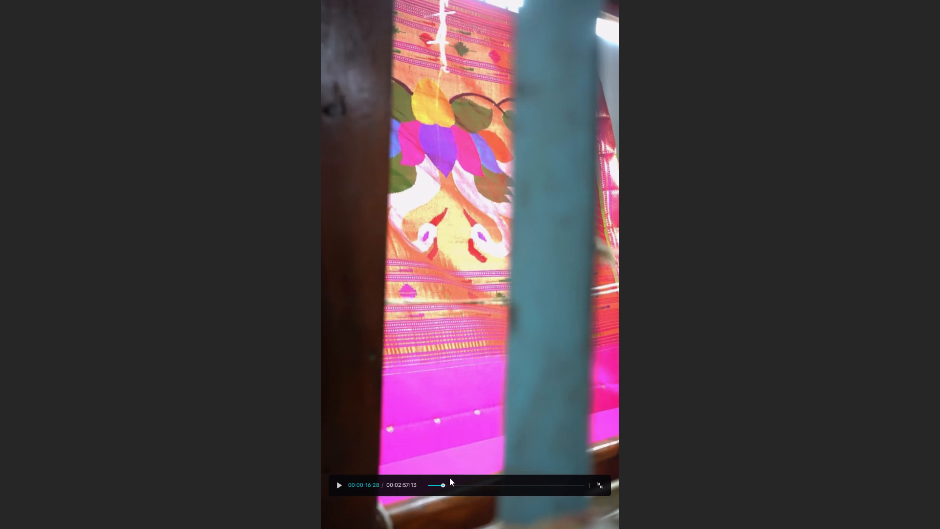
{"action": "left_click_drag", "start_coordinate": [442, 484], "coordinate": [400, 491]}
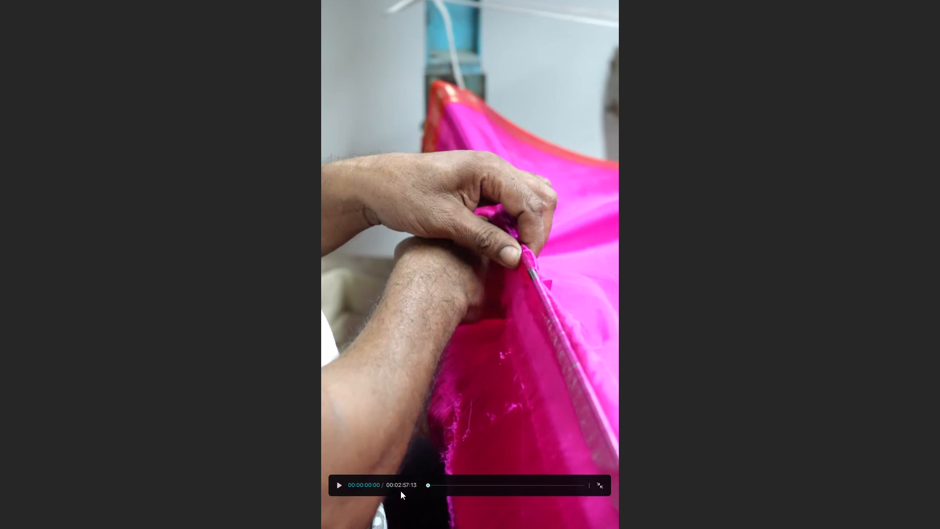
{"action": "left_click_drag", "start_coordinate": [400, 491], "coordinate": [398, 490]}
{"action": "left_click_drag", "start_coordinate": [427, 484], "coordinate": [420, 484]}
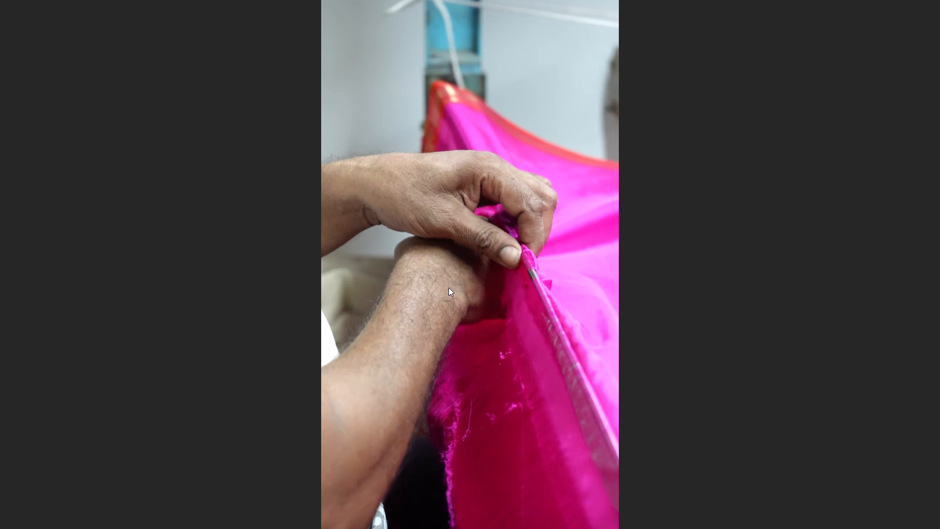
{"action": "key", "text": "space"}
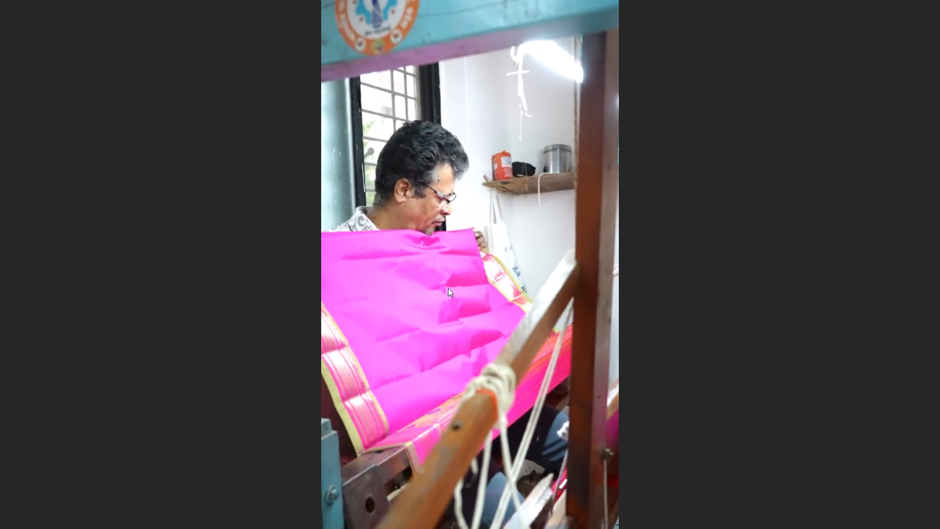
{"action": "key", "text": "space"}
{"action": "left_click", "coordinate": [534, 359]}
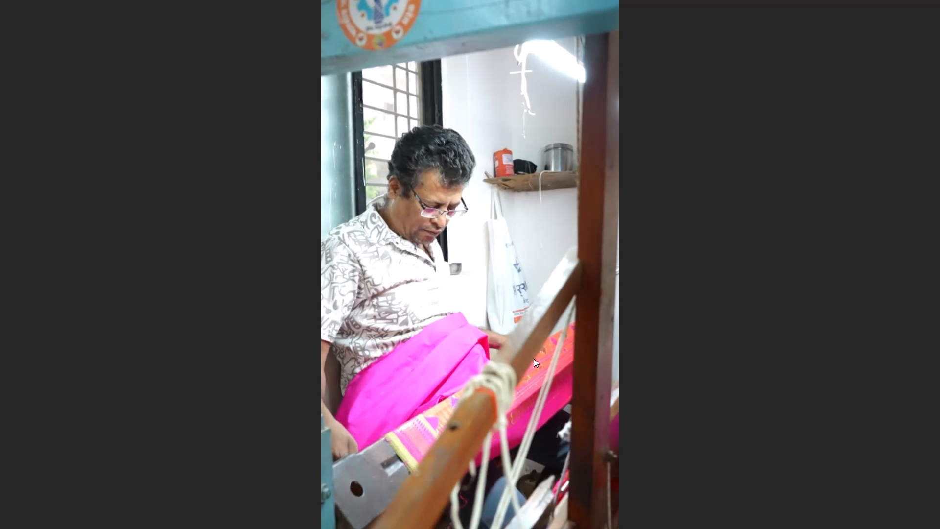
{"action": "left_click", "coordinate": [599, 489]}
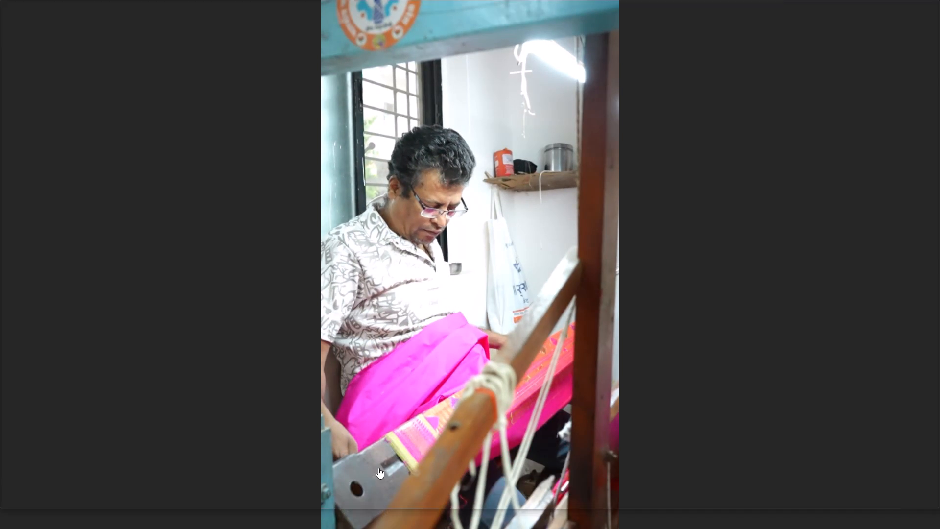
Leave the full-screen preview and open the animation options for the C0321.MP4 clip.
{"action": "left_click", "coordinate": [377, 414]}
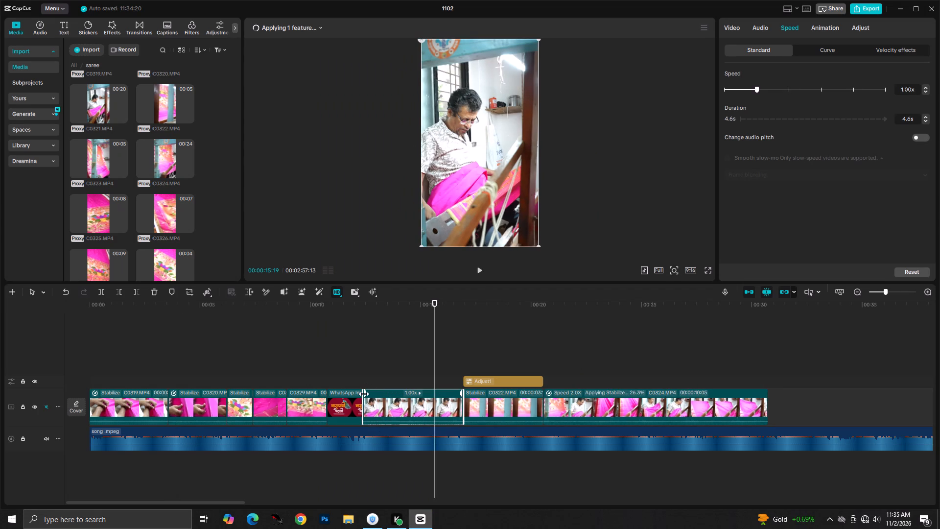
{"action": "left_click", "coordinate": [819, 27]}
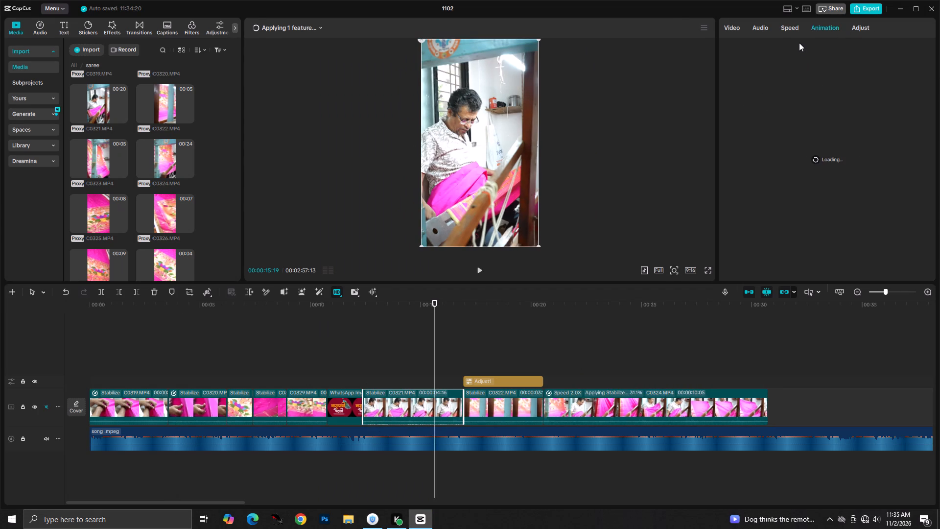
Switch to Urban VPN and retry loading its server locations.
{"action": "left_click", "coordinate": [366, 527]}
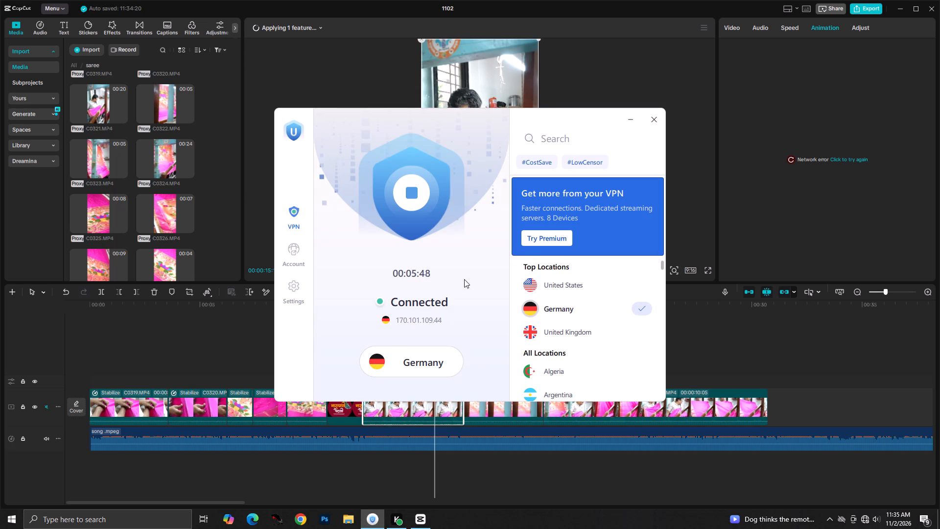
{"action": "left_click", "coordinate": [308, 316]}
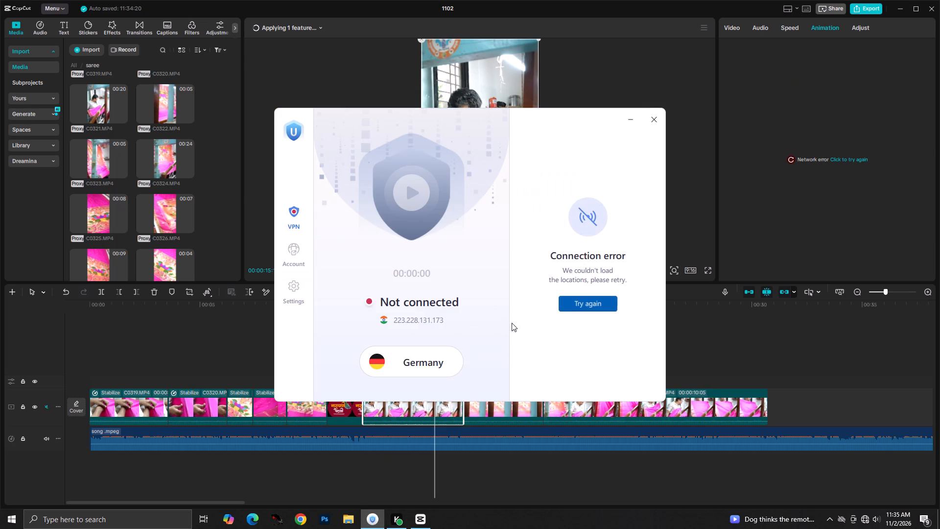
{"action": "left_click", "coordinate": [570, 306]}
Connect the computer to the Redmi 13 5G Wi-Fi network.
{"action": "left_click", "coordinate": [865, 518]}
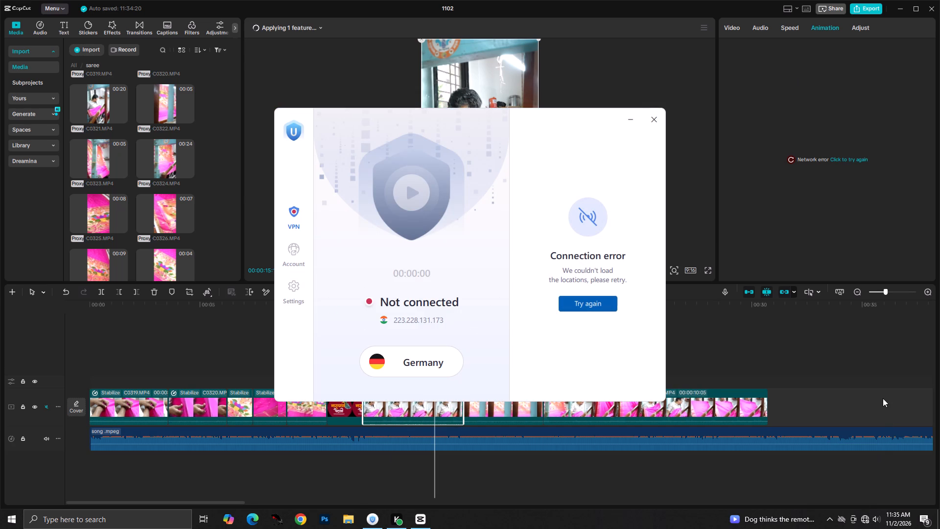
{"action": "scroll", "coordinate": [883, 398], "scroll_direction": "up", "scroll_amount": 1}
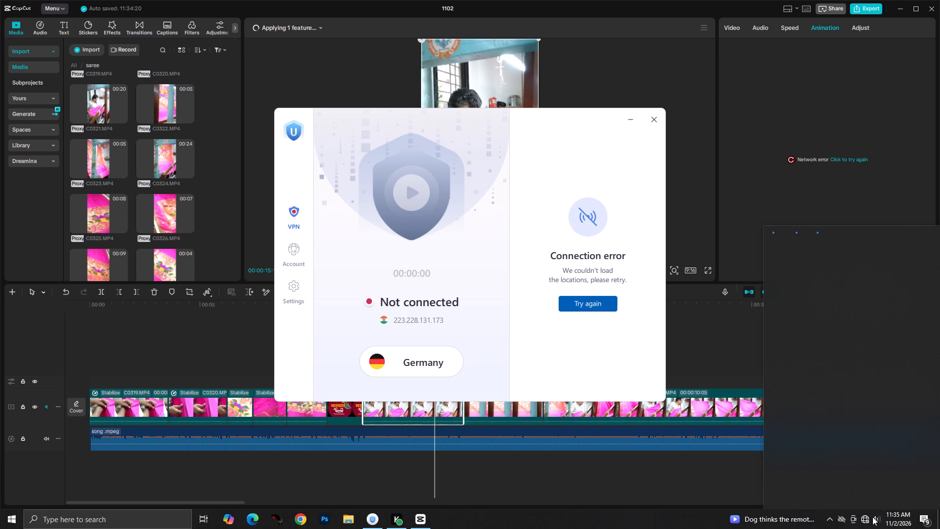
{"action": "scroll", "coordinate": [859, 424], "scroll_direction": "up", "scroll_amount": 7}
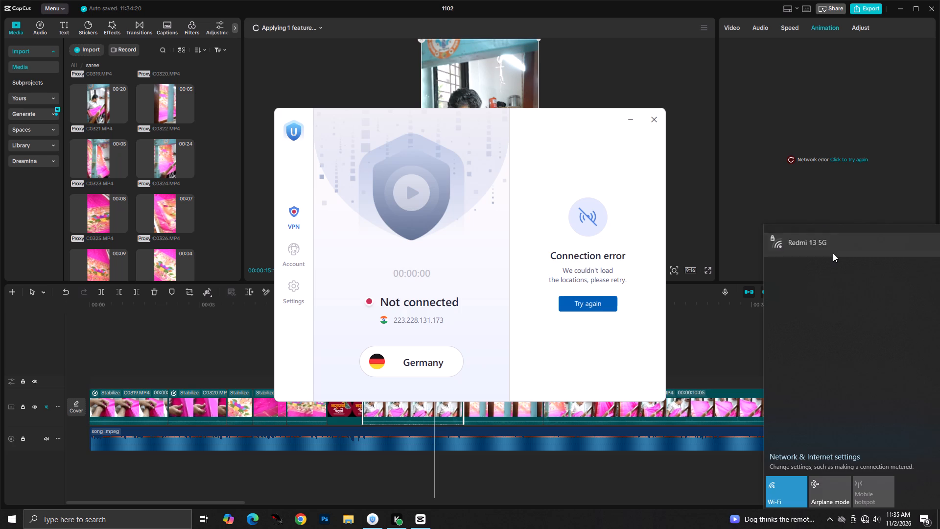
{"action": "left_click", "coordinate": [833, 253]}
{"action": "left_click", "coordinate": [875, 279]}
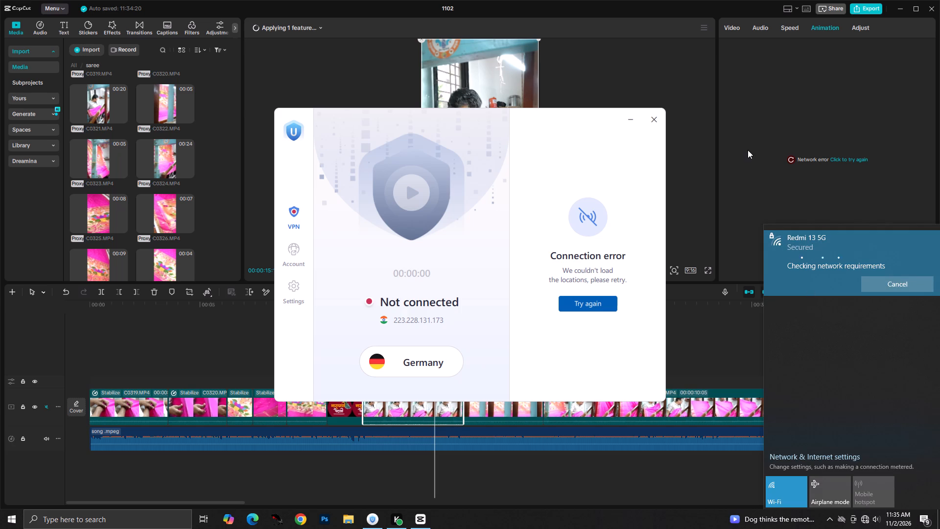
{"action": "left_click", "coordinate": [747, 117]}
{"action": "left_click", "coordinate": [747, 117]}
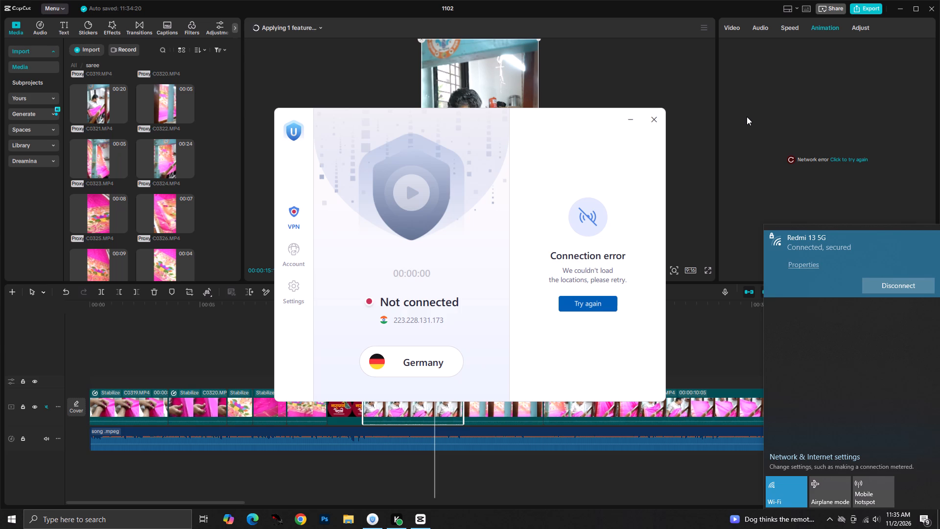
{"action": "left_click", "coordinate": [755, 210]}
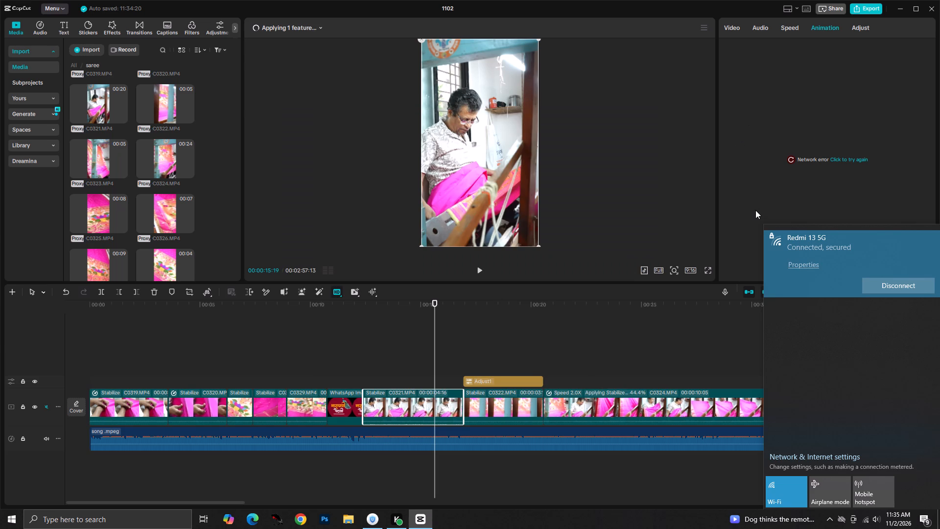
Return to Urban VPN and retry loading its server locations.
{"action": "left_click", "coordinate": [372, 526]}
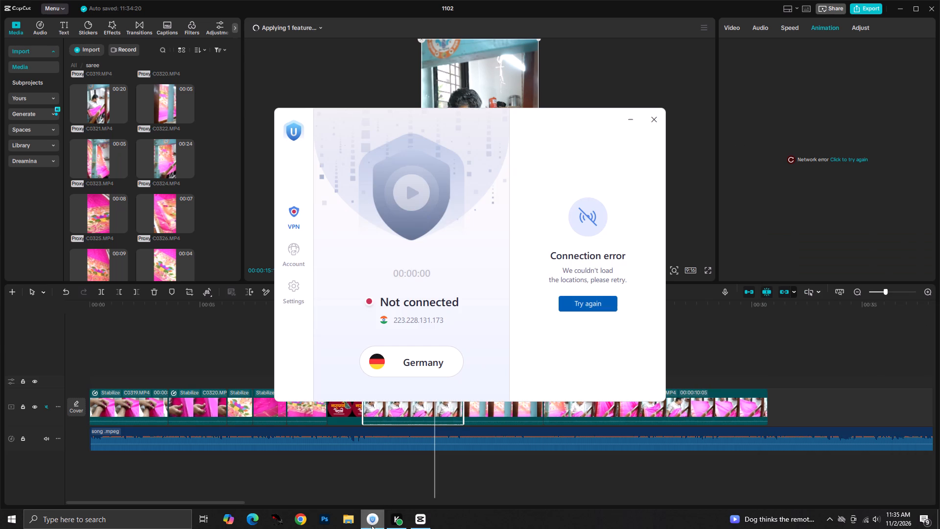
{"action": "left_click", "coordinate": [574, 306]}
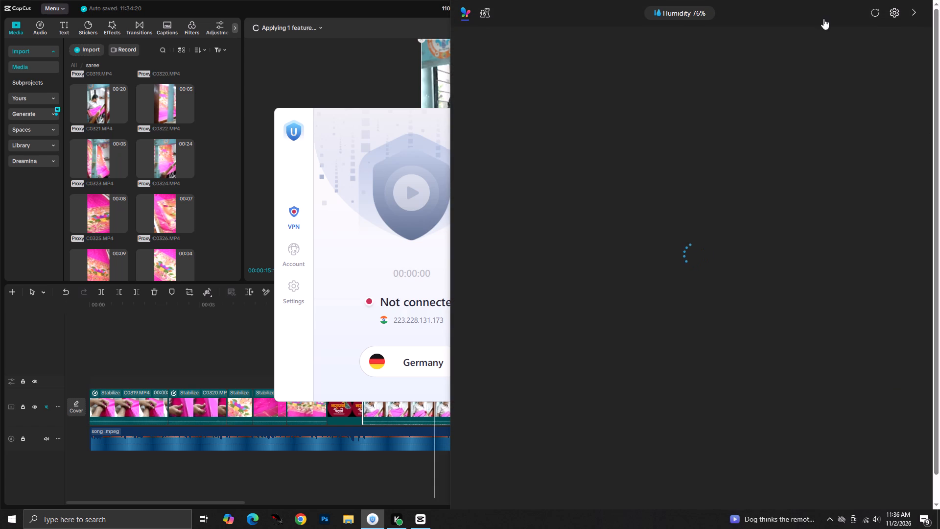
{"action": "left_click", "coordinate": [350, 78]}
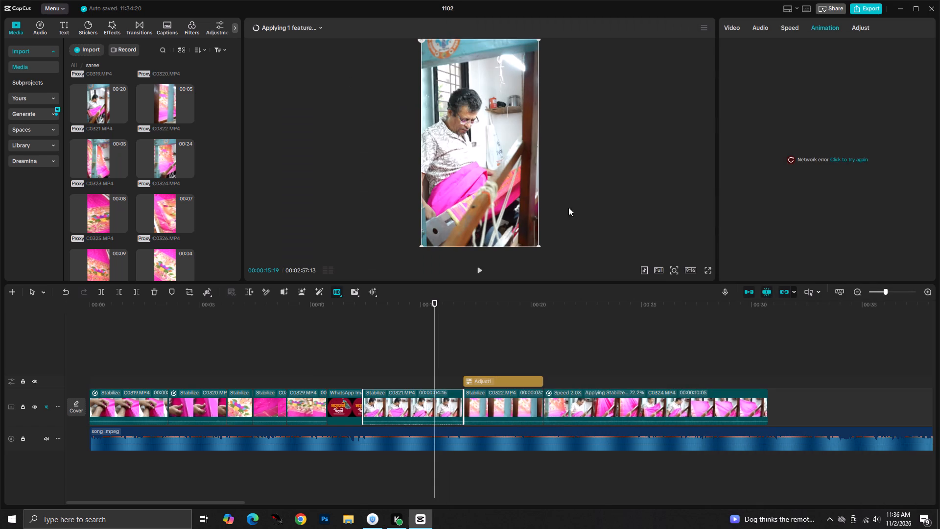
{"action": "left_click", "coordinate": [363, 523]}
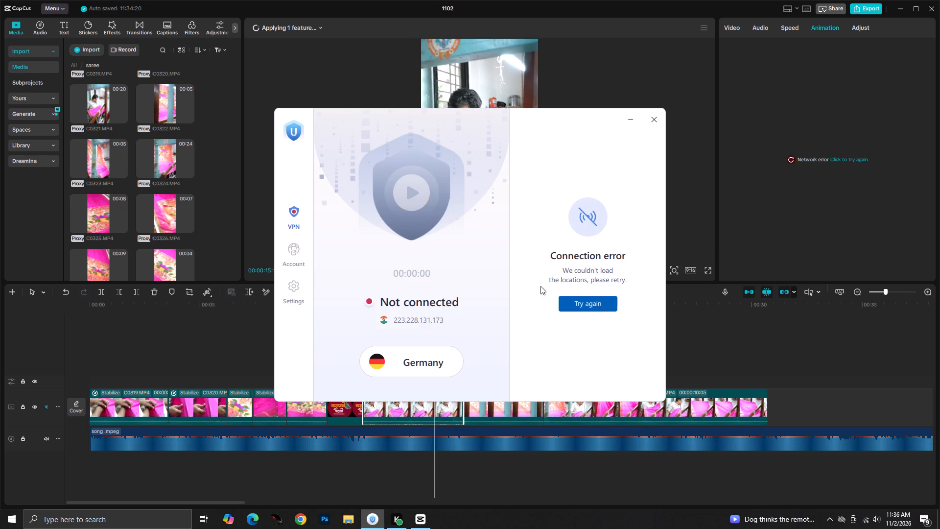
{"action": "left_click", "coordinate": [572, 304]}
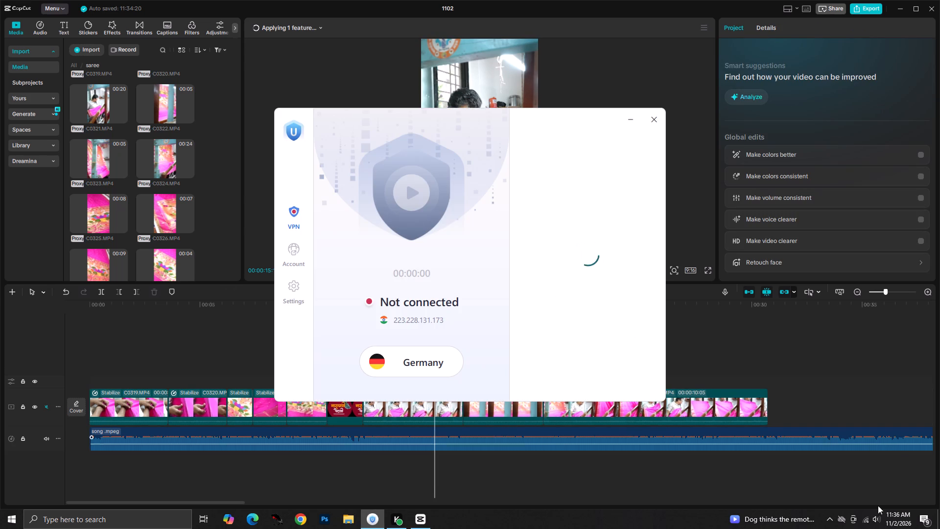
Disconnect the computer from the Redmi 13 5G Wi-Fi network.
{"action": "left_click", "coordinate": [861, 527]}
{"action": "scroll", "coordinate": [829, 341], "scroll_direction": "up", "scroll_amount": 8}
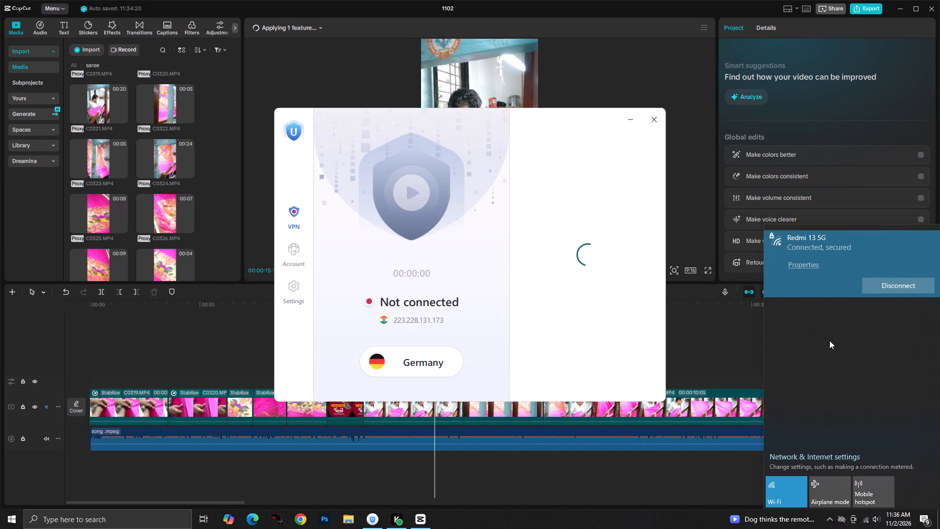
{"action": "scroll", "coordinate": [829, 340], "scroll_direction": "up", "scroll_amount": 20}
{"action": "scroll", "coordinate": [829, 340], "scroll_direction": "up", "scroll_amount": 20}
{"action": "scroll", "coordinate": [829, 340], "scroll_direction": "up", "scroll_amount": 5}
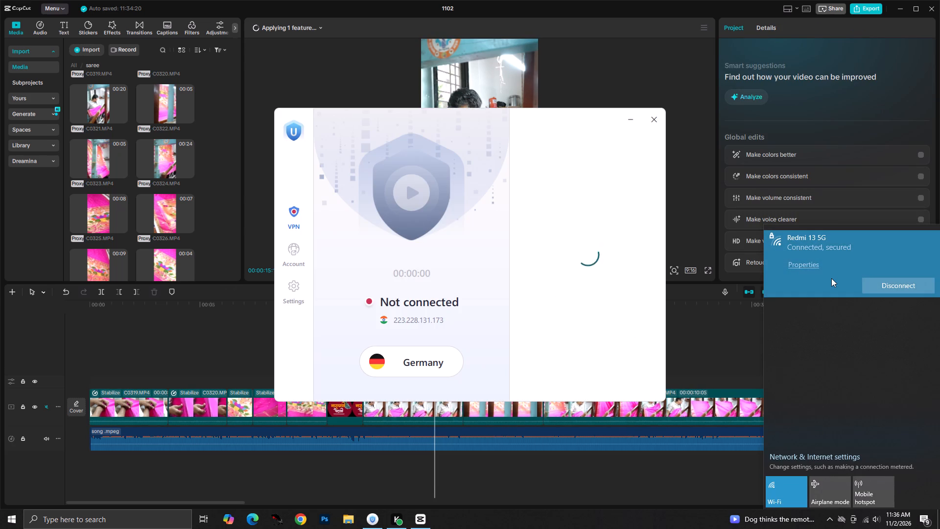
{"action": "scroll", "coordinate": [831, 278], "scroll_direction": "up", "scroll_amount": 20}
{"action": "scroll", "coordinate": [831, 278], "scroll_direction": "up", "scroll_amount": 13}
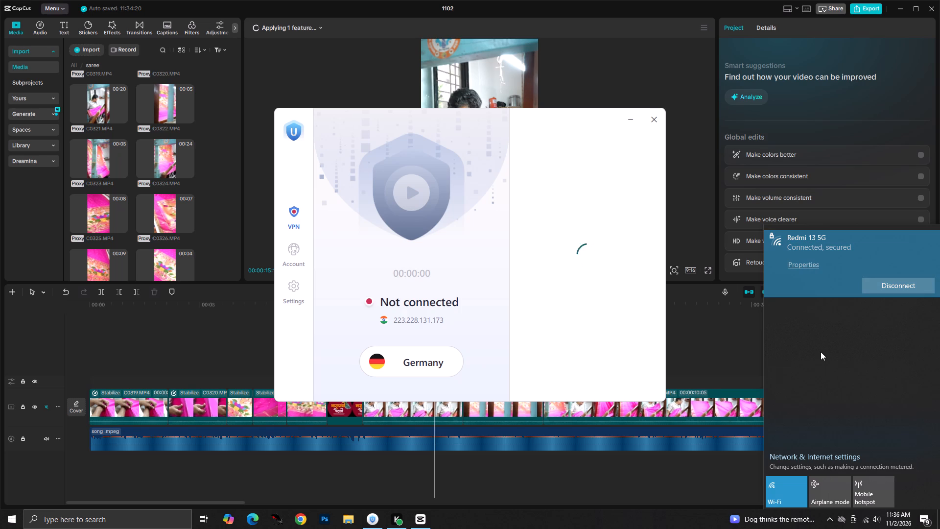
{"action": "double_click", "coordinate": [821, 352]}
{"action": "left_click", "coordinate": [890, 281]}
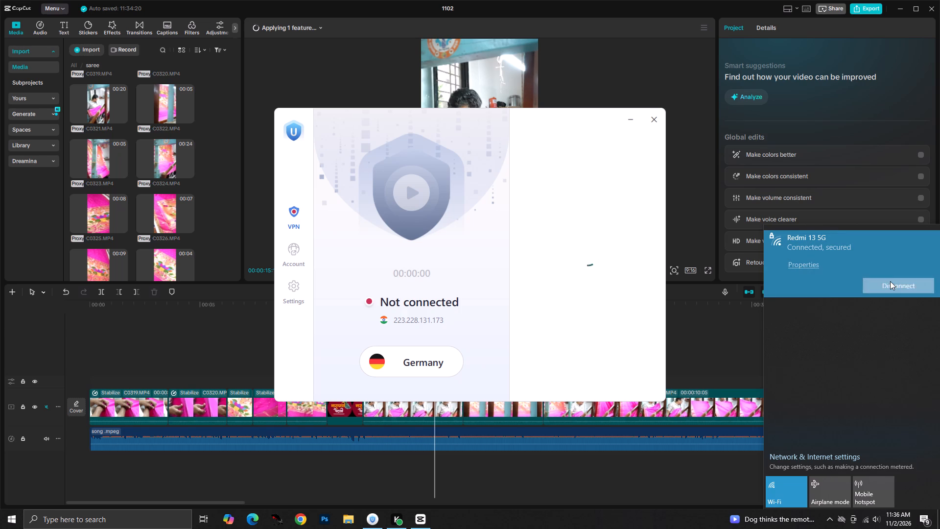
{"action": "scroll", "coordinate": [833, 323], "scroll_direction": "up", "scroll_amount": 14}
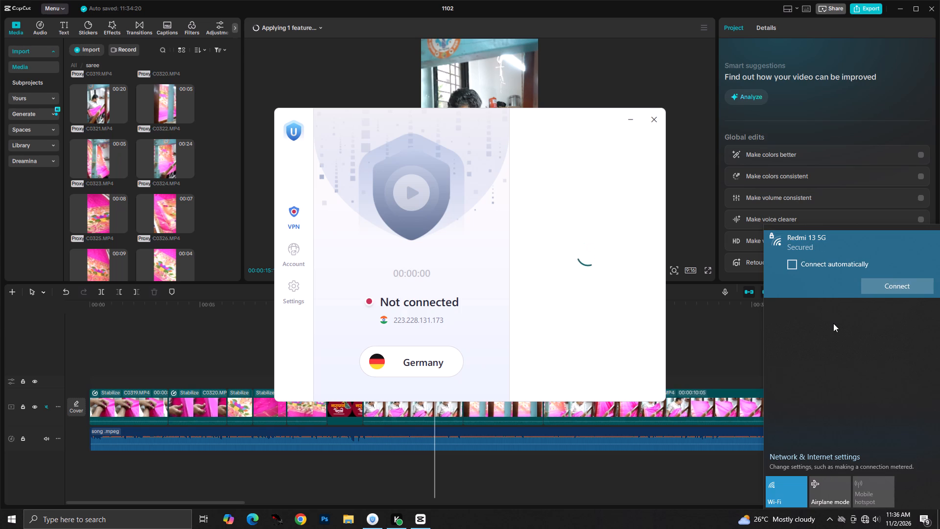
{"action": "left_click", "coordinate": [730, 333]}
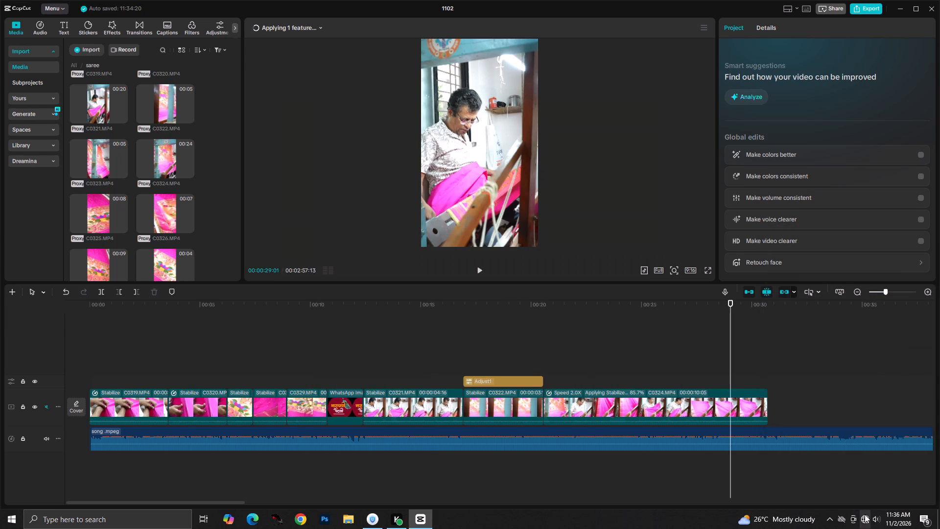
Connect the computer to the realme P1 Speed 5G Wi-Fi network.
{"action": "left_click", "coordinate": [865, 516]}
{"action": "scroll", "coordinate": [849, 395], "scroll_direction": "up", "scroll_amount": 7}
{"action": "left_click", "coordinate": [837, 248]}
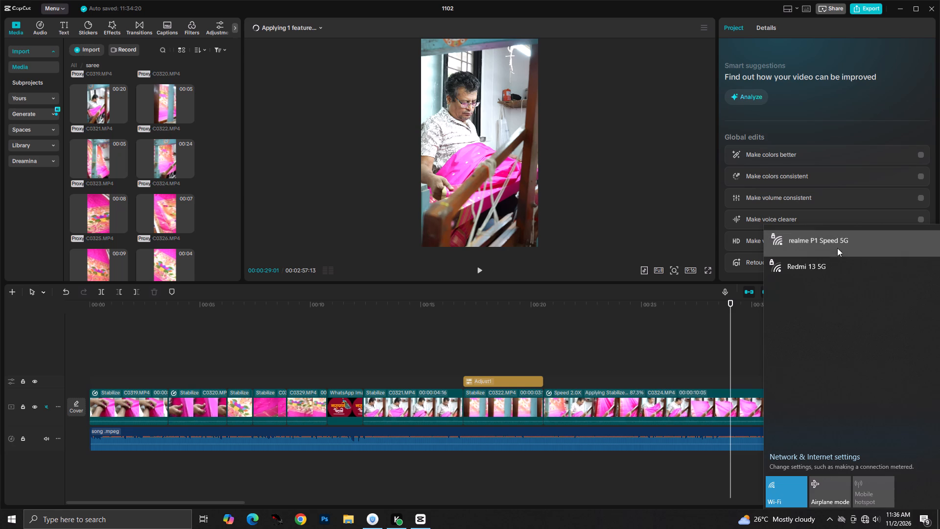
{"action": "left_click", "coordinate": [884, 283]}
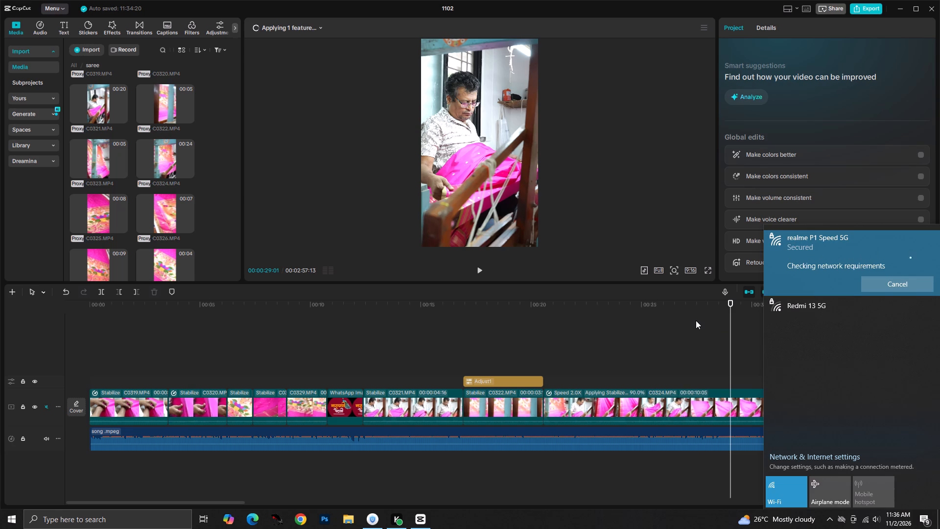
{"action": "left_click", "coordinate": [640, 321]}
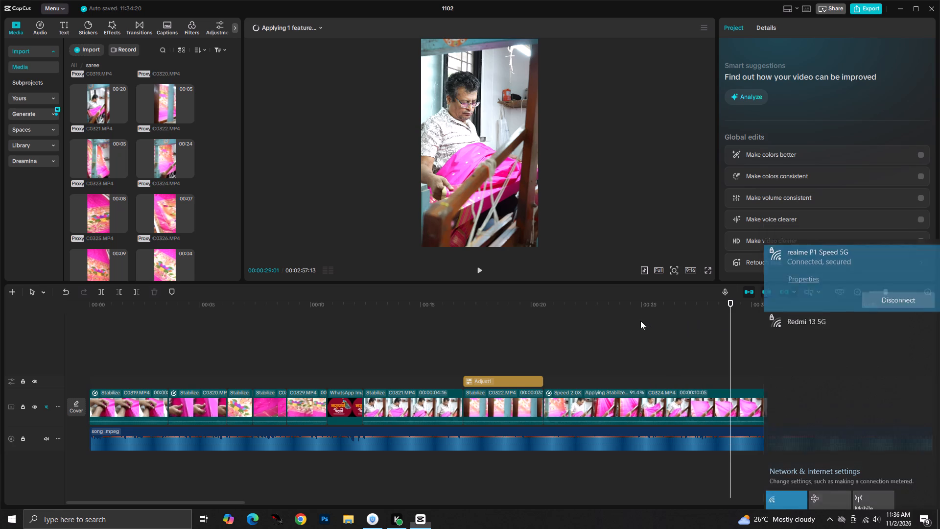
Apply the Rock Vertically entrance animation to the C0321.MP4 clip that follows the WhatsApp image.
{"action": "left_click", "coordinate": [387, 404]}
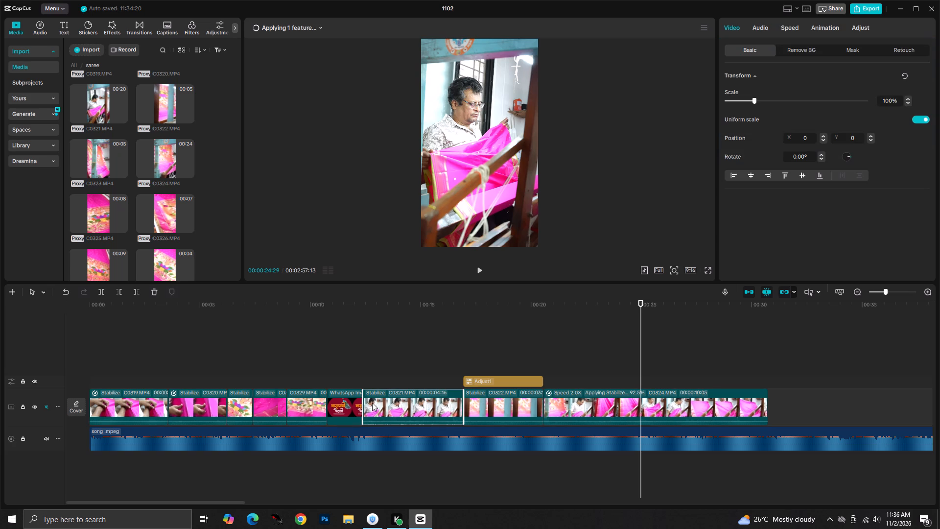
{"action": "left_click", "coordinate": [372, 403]}
{"action": "left_click_drag", "start_coordinate": [639, 335], "coordinate": [386, 369]}
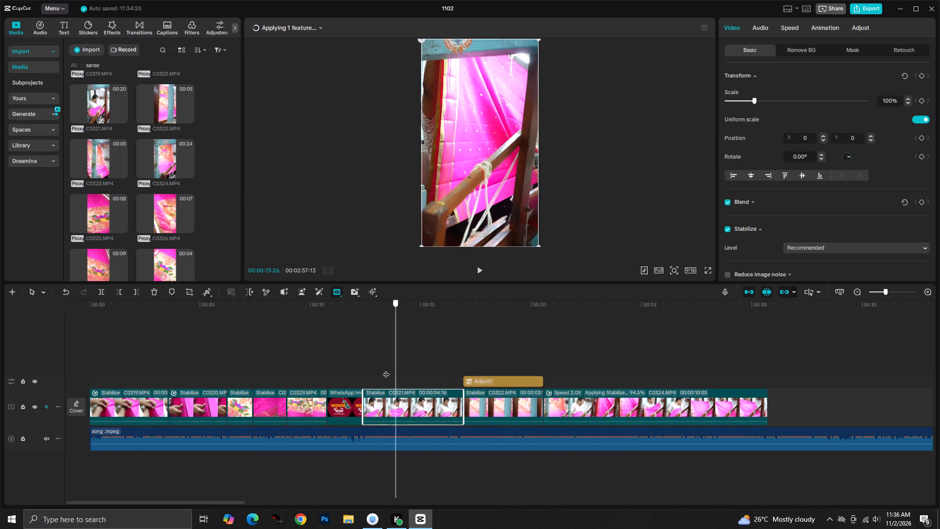
{"action": "left_click_drag", "start_coordinate": [386, 369], "coordinate": [372, 369]}
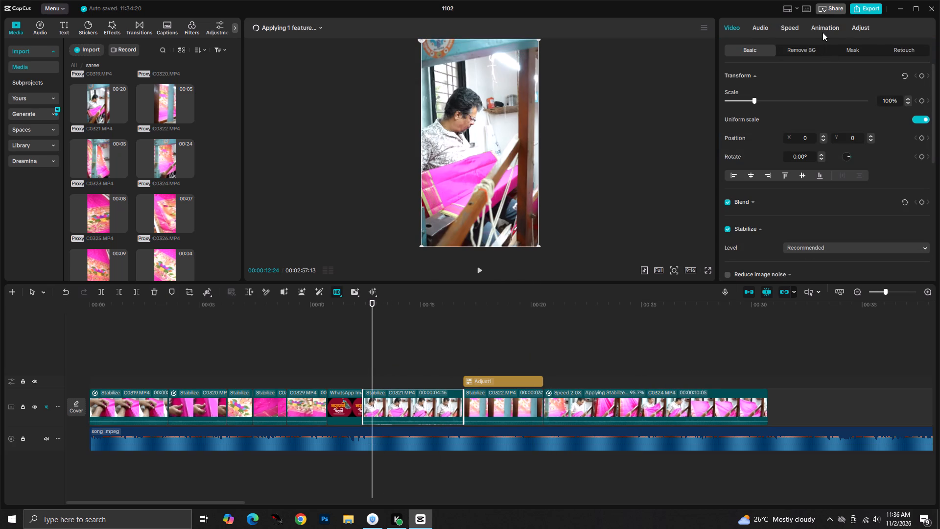
{"action": "left_click", "coordinate": [822, 30]}
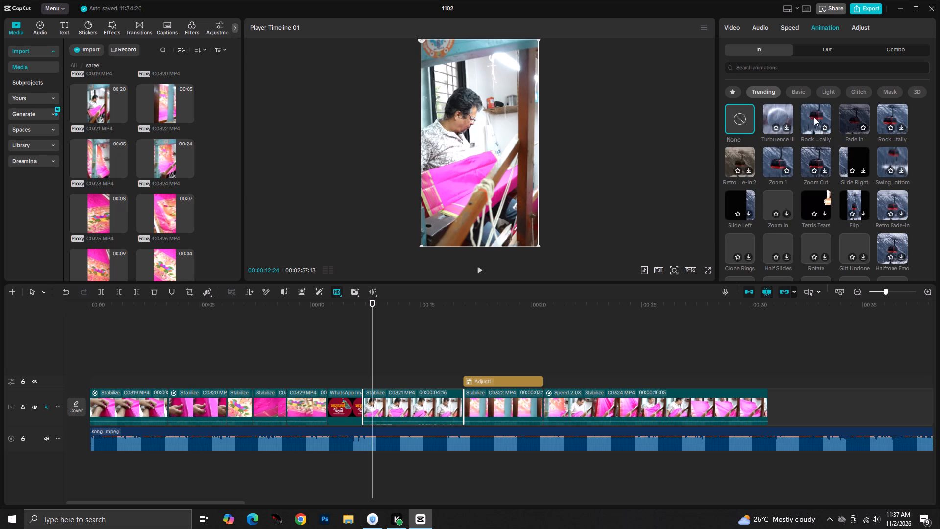
{"action": "left_click", "coordinate": [813, 117]}
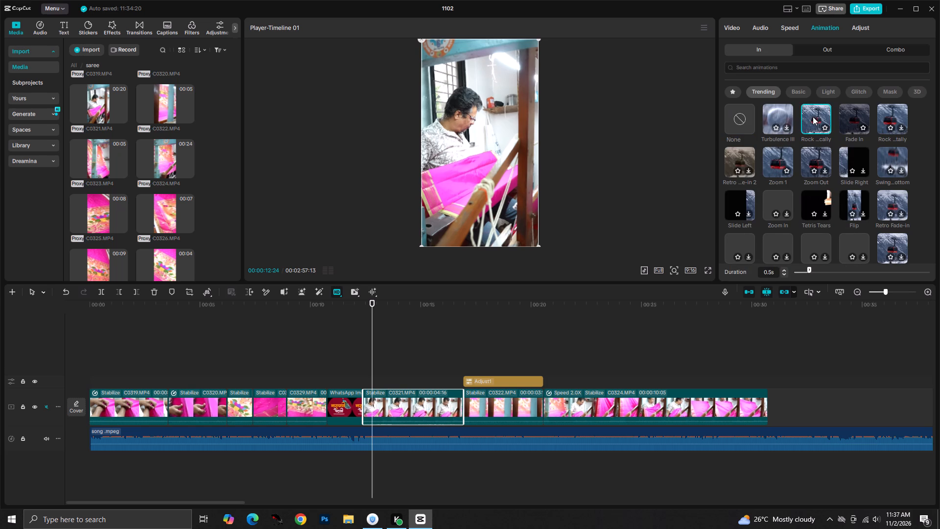
{"action": "left_click", "coordinate": [827, 319]}
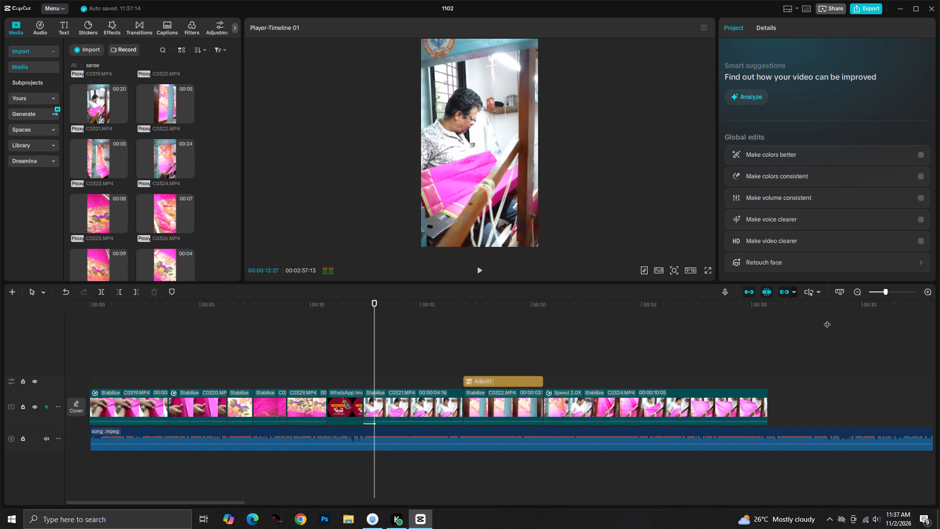
Play the edit from about 00:00:06 into C0324.MP4 to check the new animation and the cuts that follow it.
{"action": "left_click_drag", "start_coordinate": [823, 322], "coordinate": [634, 322]}
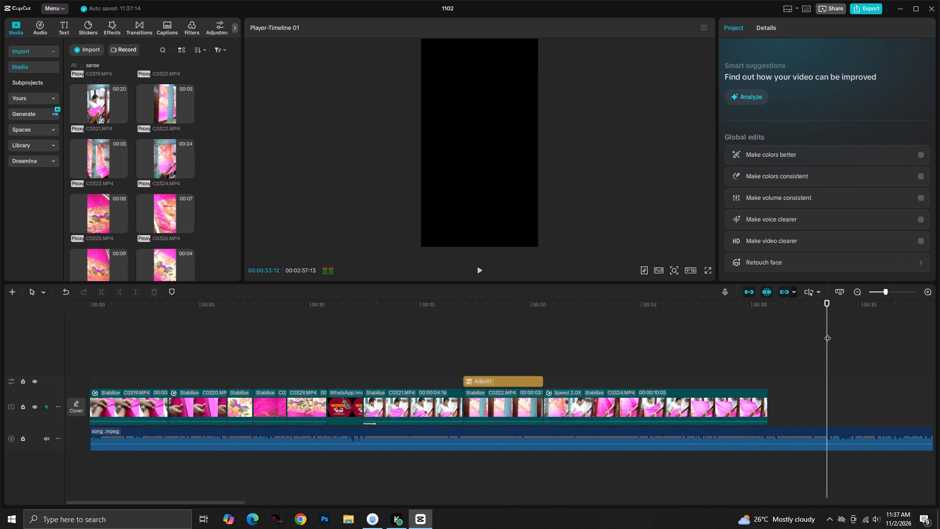
{"action": "left_click_drag", "start_coordinate": [826, 332], "coordinate": [231, 325]}
{"action": "key", "text": "space"}
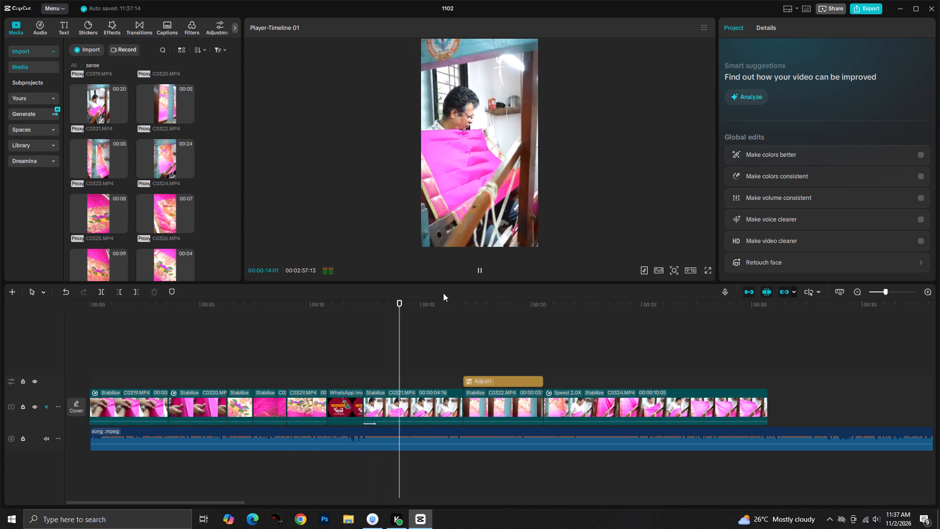
{"action": "key", "text": "space"}
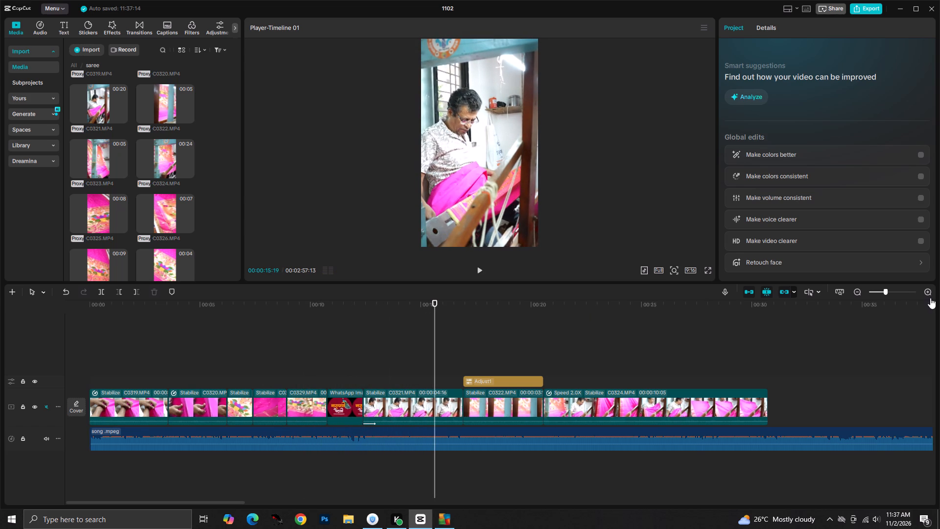
{"action": "left_click", "coordinate": [931, 294]}
{"action": "key", "text": "space"}
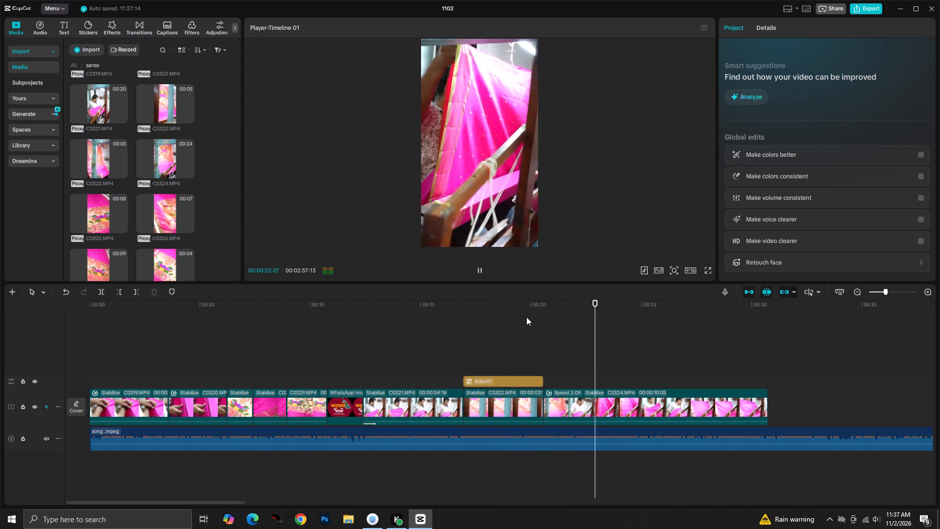
{"action": "key", "text": "space"}
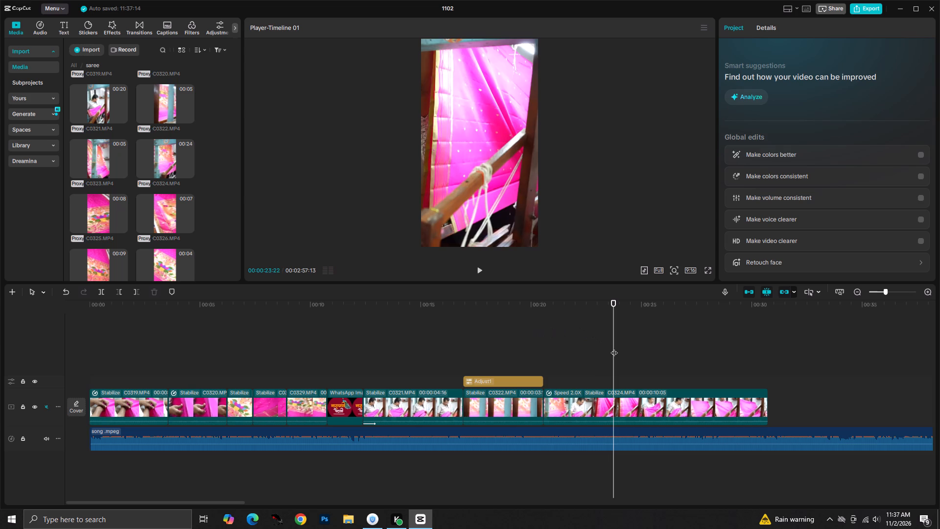
Trim the end of C0324.MP4 back to about 00:00:23:13 and preview it with the song.
{"action": "left_click_drag", "start_coordinate": [614, 348], "coordinate": [540, 351]}
{"action": "key", "text": "space"}
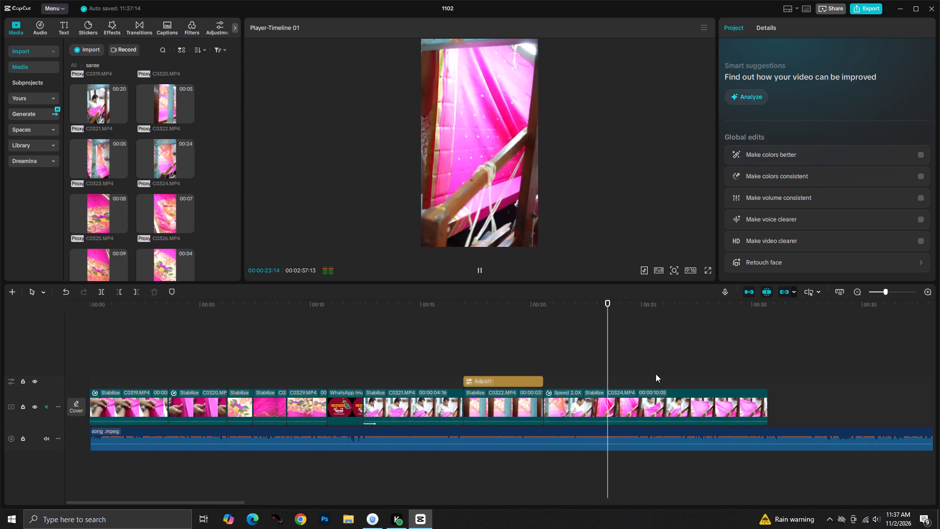
{"action": "left_click", "coordinate": [637, 405]}
{"action": "key", "text": "space"}
{"action": "left_click_drag", "start_coordinate": [767, 404], "coordinate": [613, 408]}
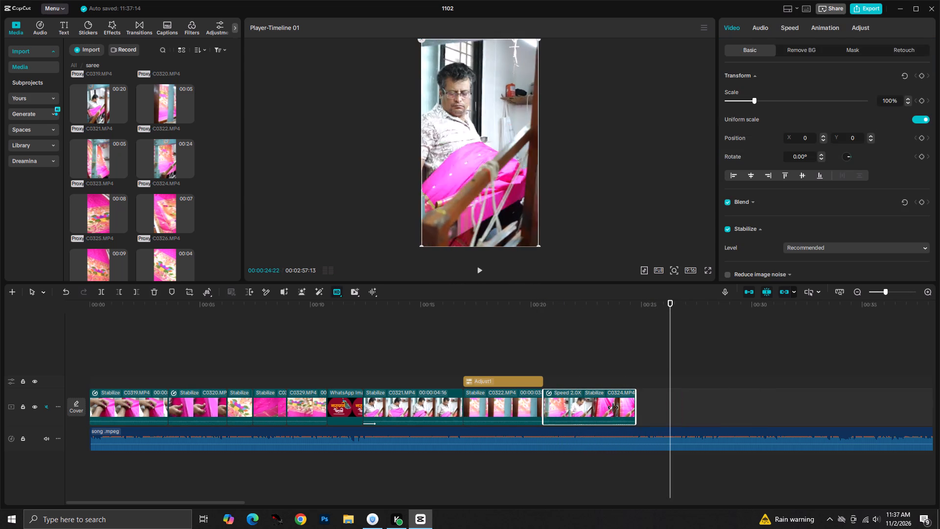
{"action": "left_click_drag", "start_coordinate": [613, 408], "coordinate": [607, 407]}
{"action": "left_click_drag", "start_coordinate": [670, 365], "coordinate": [619, 366]}
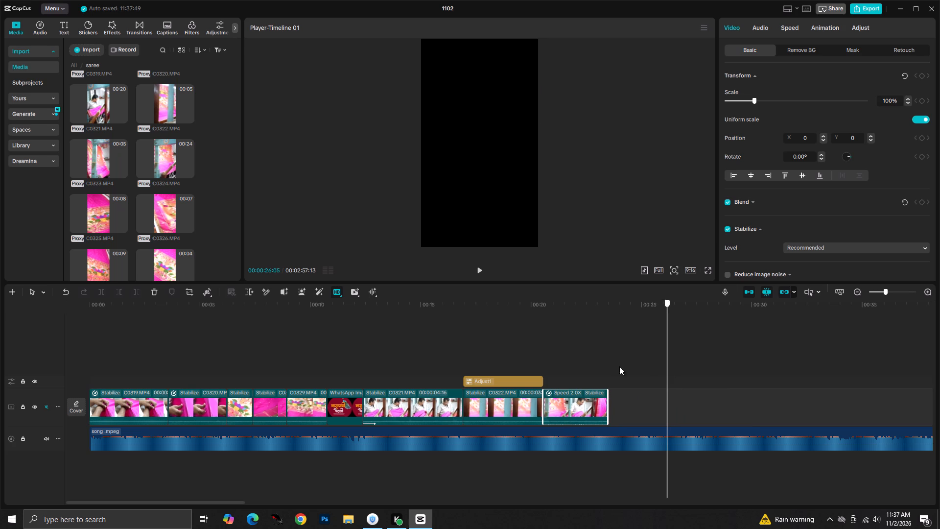
{"action": "left_click_drag", "start_coordinate": [619, 366], "coordinate": [508, 365]}
{"action": "key", "text": "space"}
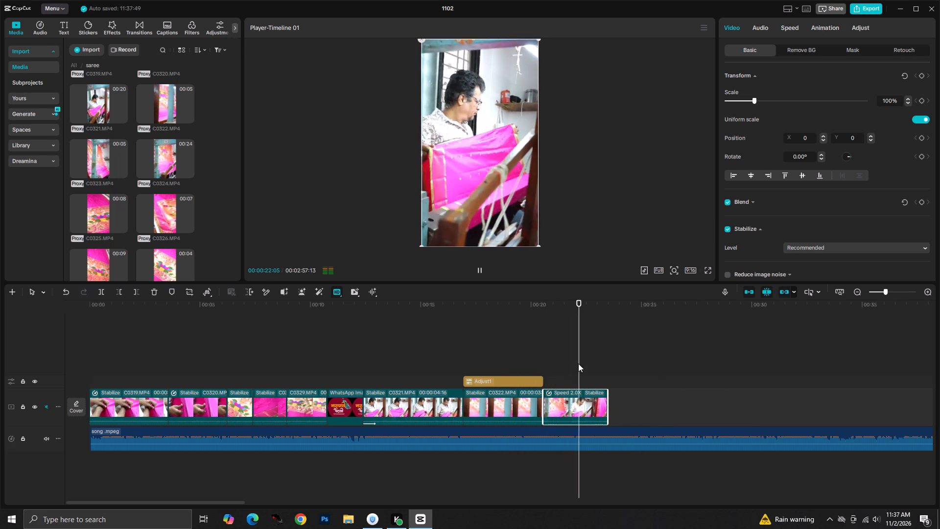
{"action": "key", "text": "space"}
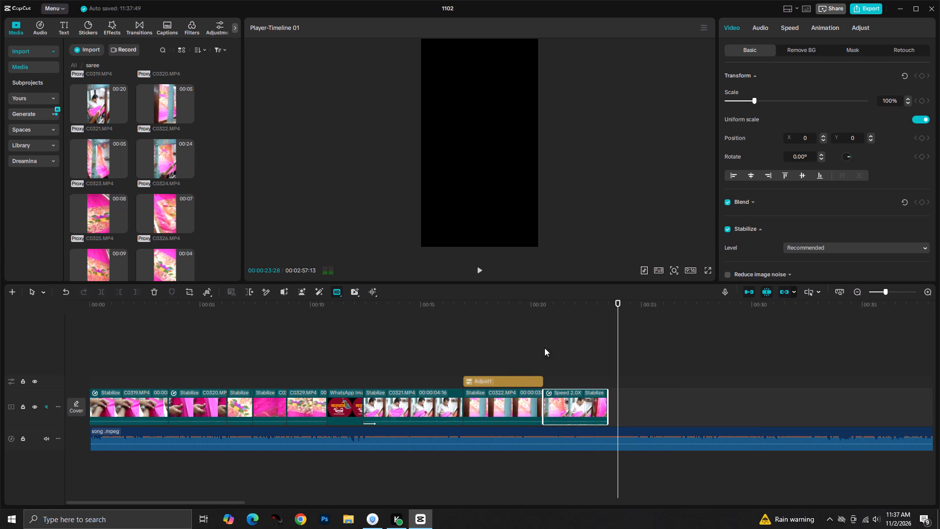
Add C0325.MP4 directly after C0324.MP4 and preview the join.
{"action": "scroll", "coordinate": [98, 184], "scroll_direction": "down", "scroll_amount": 1}
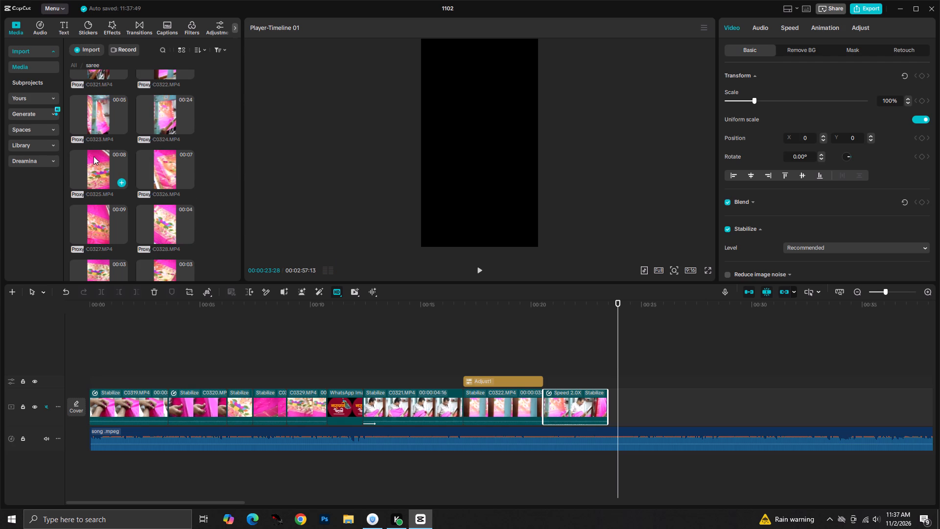
{"action": "left_click_drag", "start_coordinate": [94, 156], "coordinate": [623, 412]}
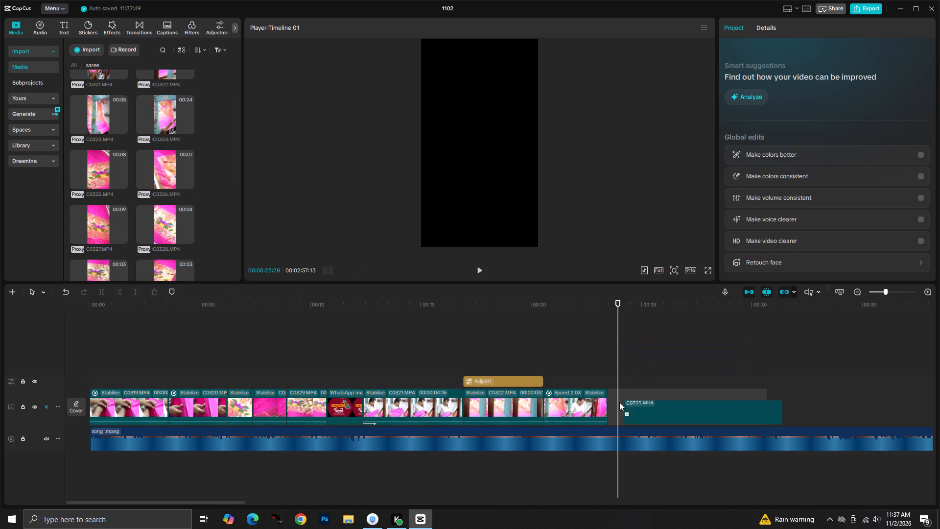
{"action": "left_click_drag", "start_coordinate": [617, 365], "coordinate": [581, 366]}
{"action": "key", "text": "space"}
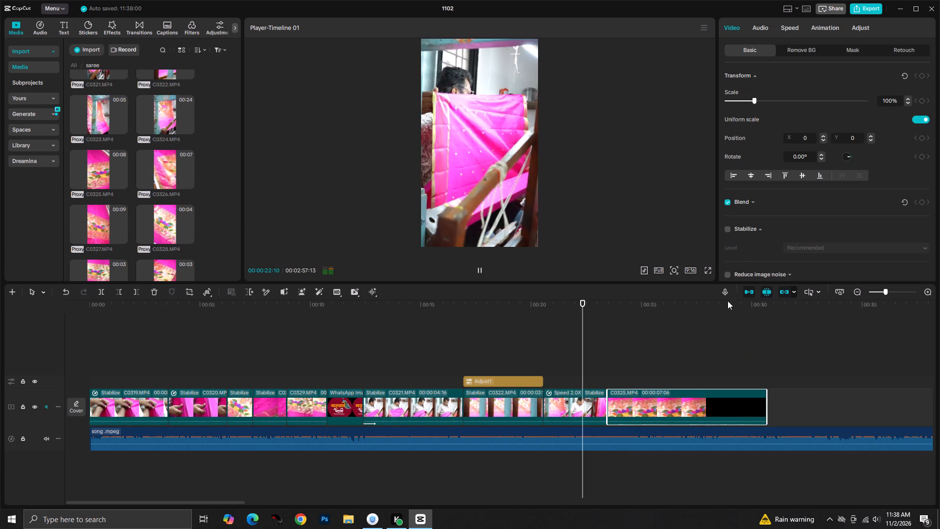
Stabilize C0325.MP4 at the Recommended level while previewing its footage.
{"action": "left_click", "coordinate": [728, 228]}
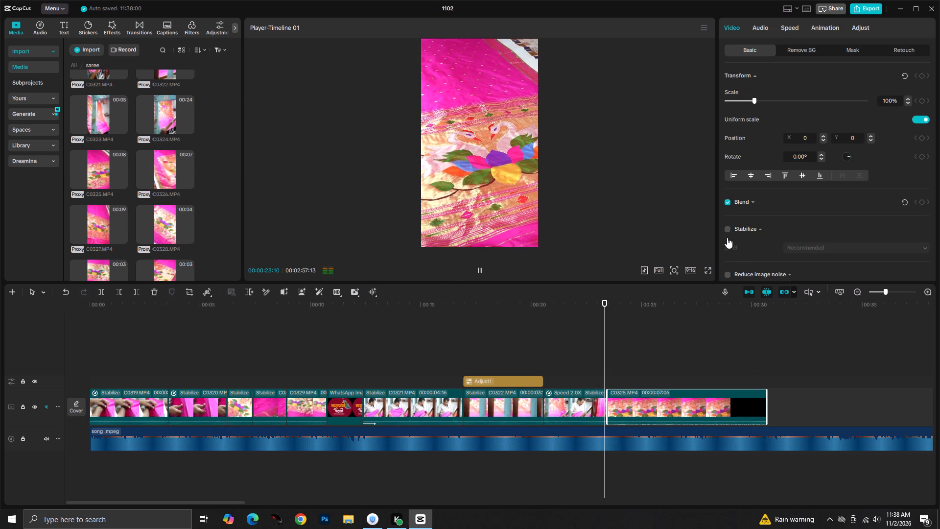
{"action": "key", "text": "space"}
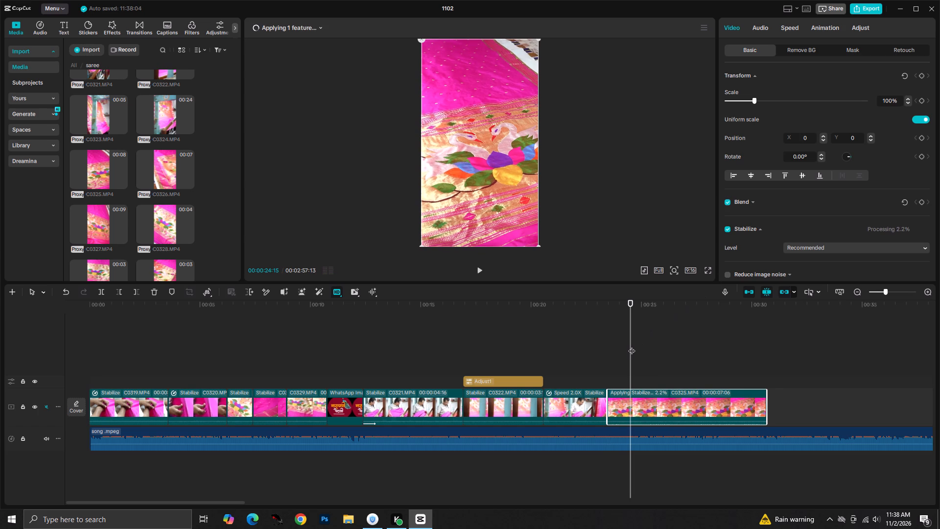
{"action": "key", "text": "space"}
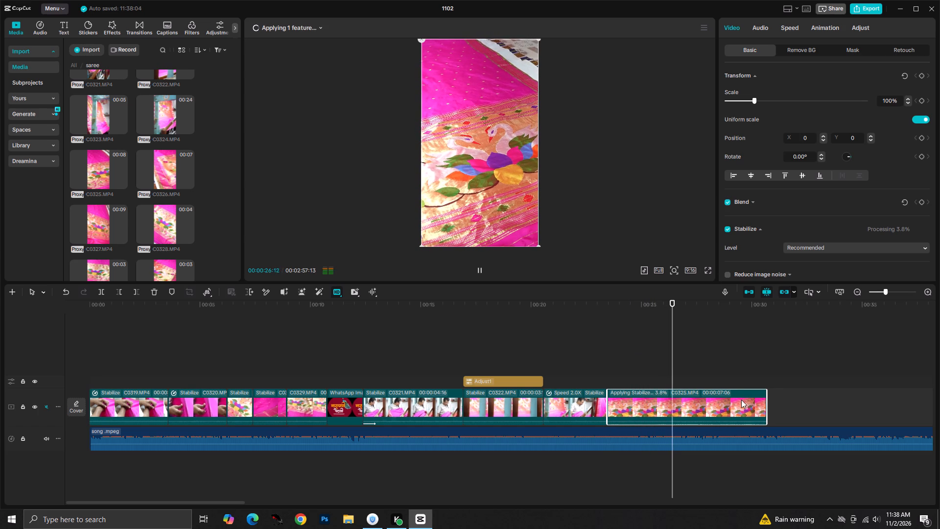
Trim the end of C0325.MP4 back to about 00:00:26:27 and preview the edit from the start with the song.
{"action": "left_click_drag", "start_coordinate": [767, 403], "coordinate": [681, 404]}
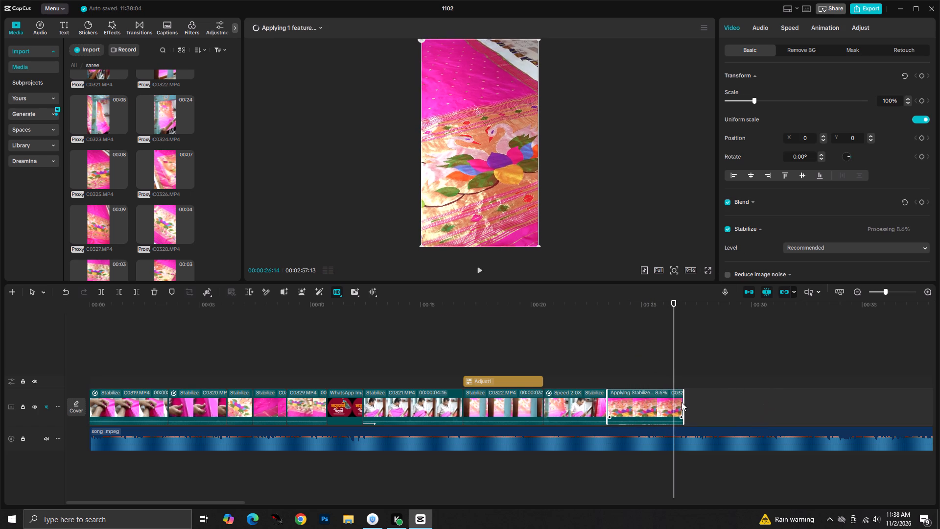
{"action": "left_click_drag", "start_coordinate": [672, 370], "coordinate": [0, 361]}
{"action": "key", "text": "space"}
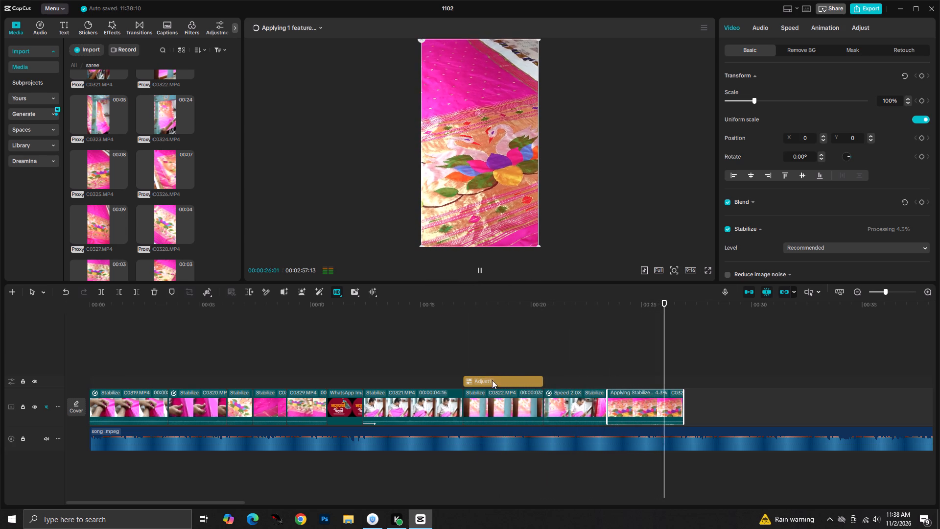
{"action": "key", "text": "space"}
{"action": "left_click_drag", "start_coordinate": [673, 357], "coordinate": [644, 359]}
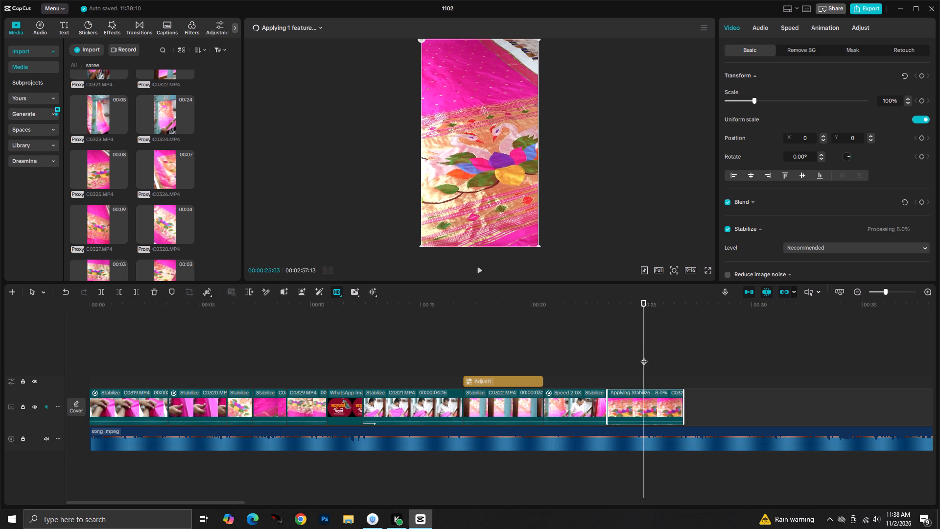
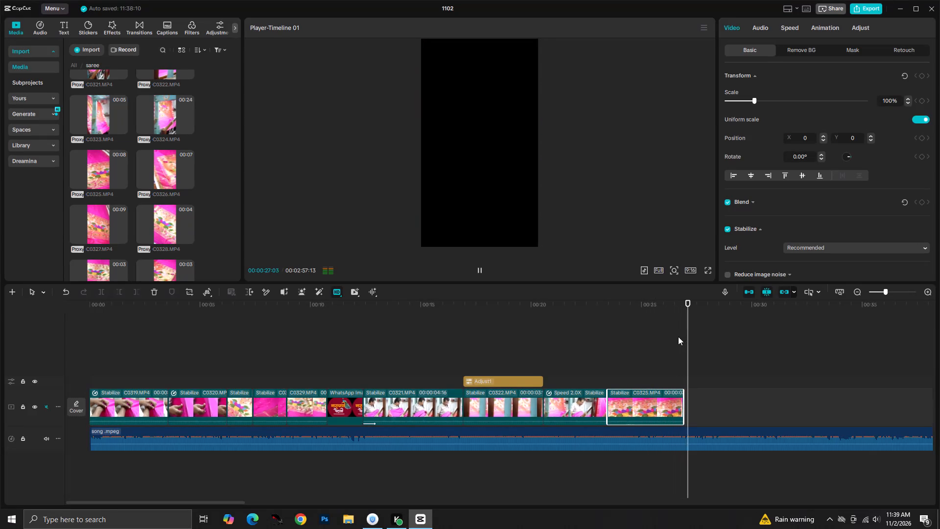
Listen to the song beyond the end of C0325.MP4 to find a cut point and split it at 00:00:34:17.
{"action": "key", "text": "space"}
{"action": "key", "text": "space"}
{"action": "key", "text": "space"}
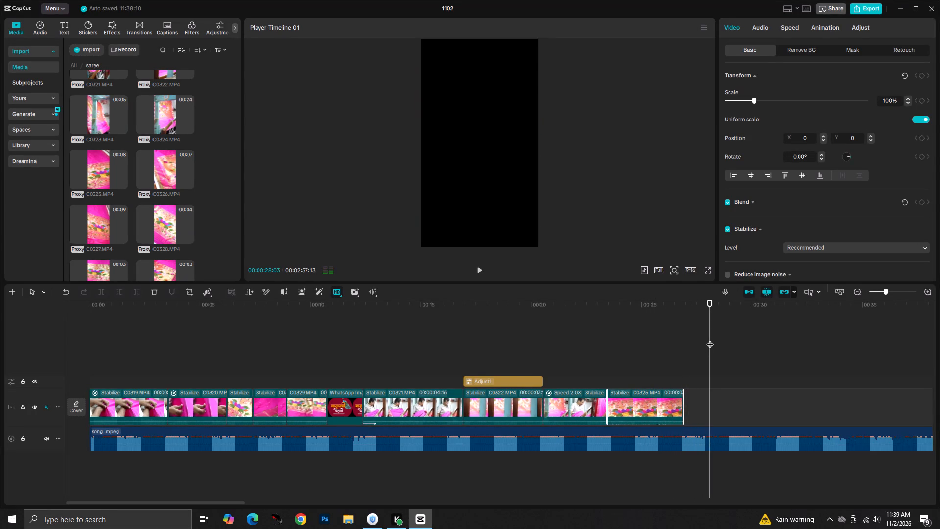
{"action": "left_click_drag", "start_coordinate": [710, 339], "coordinate": [620, 353]}
{"action": "key", "text": "space"}
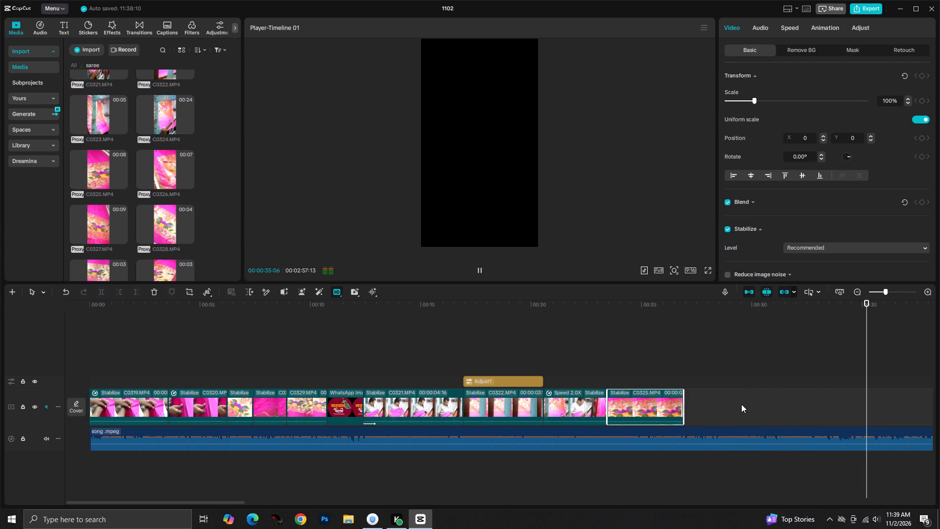
{"action": "key", "text": "space"}
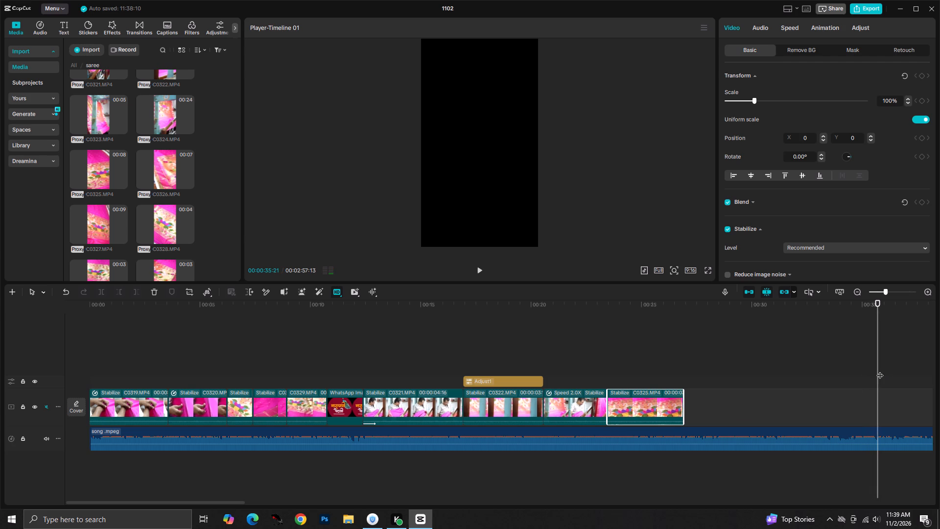
{"action": "left_click_drag", "start_coordinate": [874, 372], "coordinate": [835, 383]}
{"action": "key", "text": "space"}
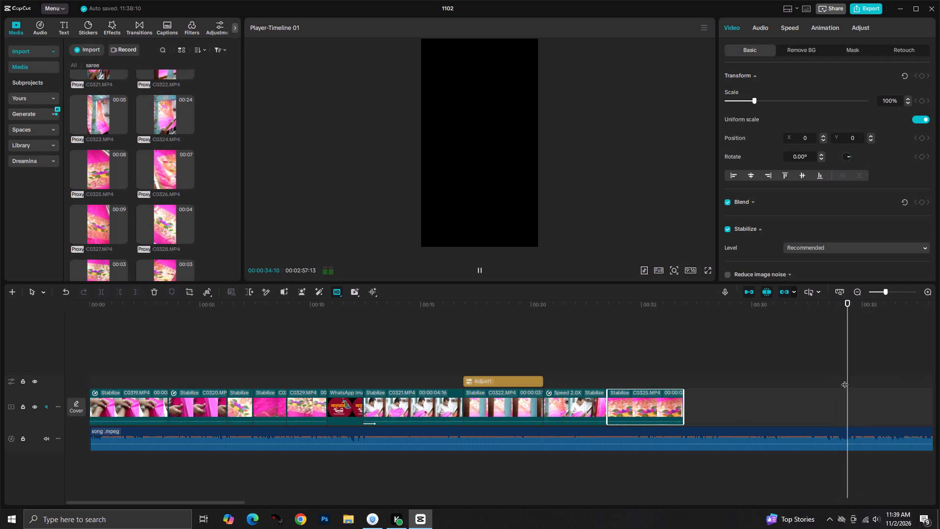
{"action": "key", "text": "space"}
{"action": "left_click_drag", "start_coordinate": [858, 418], "coordinate": [856, 418]}
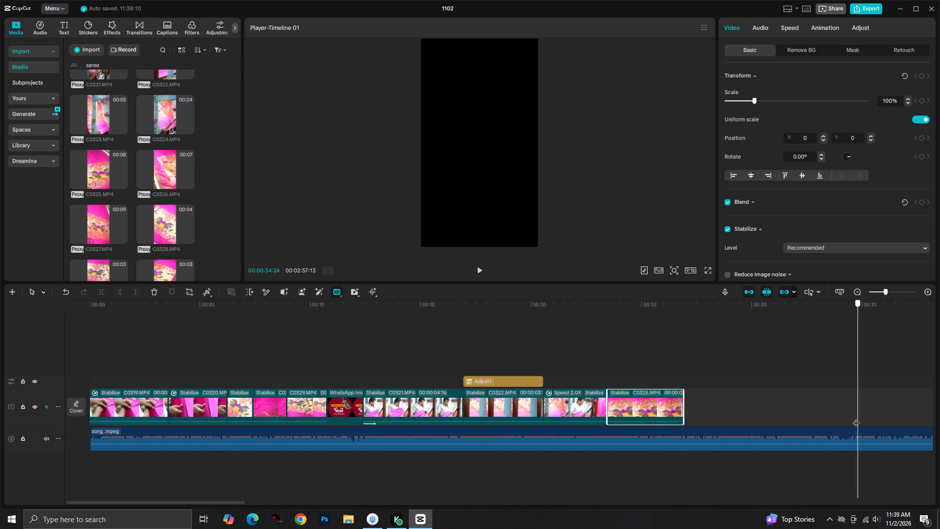
{"action": "left_click_drag", "start_coordinate": [856, 418], "coordinate": [851, 418]}
{"action": "key", "text": "space"}
{"action": "key", "text": "space"}
{"action": "left_click_drag", "start_coordinate": [859, 414], "coordinate": [854, 415]}
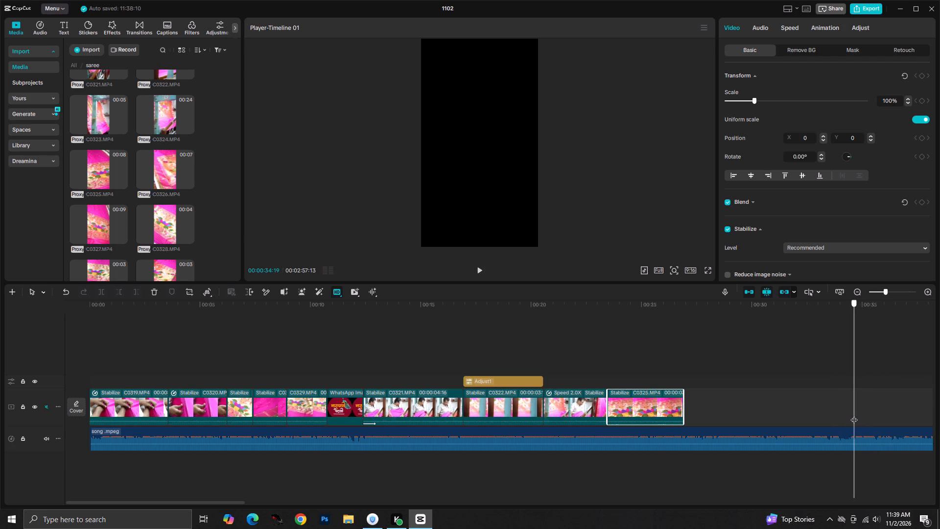
{"action": "left_click_drag", "start_coordinate": [854, 415], "coordinate": [852, 415]}
{"action": "left_click", "coordinate": [852, 429]}
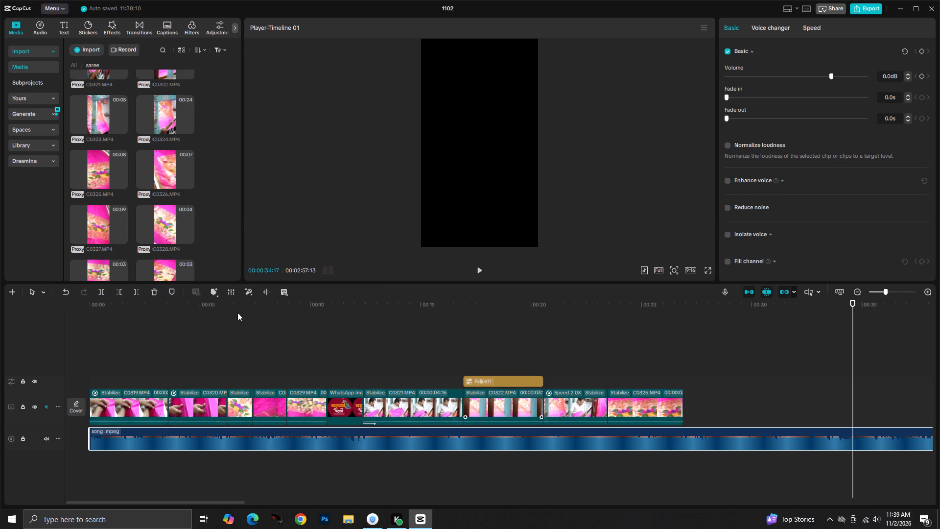
{"action": "left_click", "coordinate": [102, 292]}
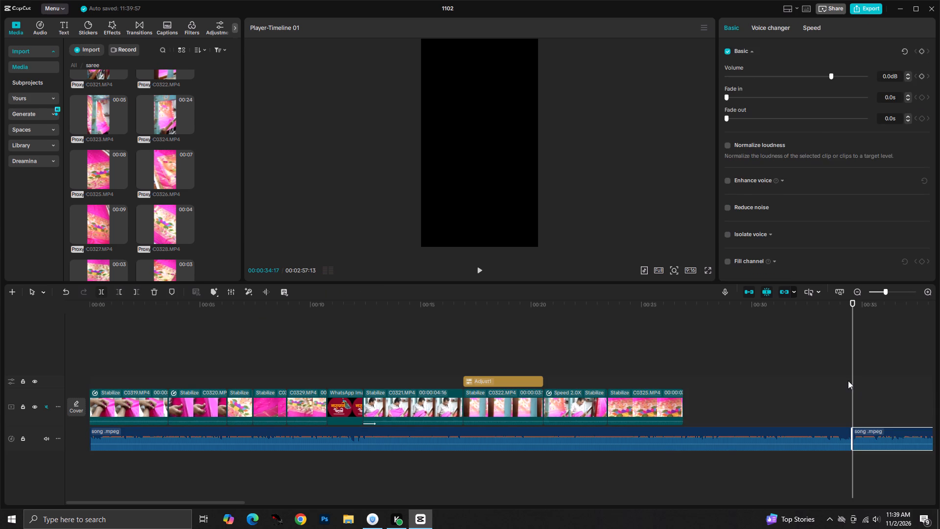
Split the song at 00:00:26:28, the end of C0325.MP4, and delete the section between there and the 00:00:34:17 cut.
{"action": "left_click_drag", "start_coordinate": [851, 379], "coordinate": [651, 409]}
{"action": "key", "text": "space"}
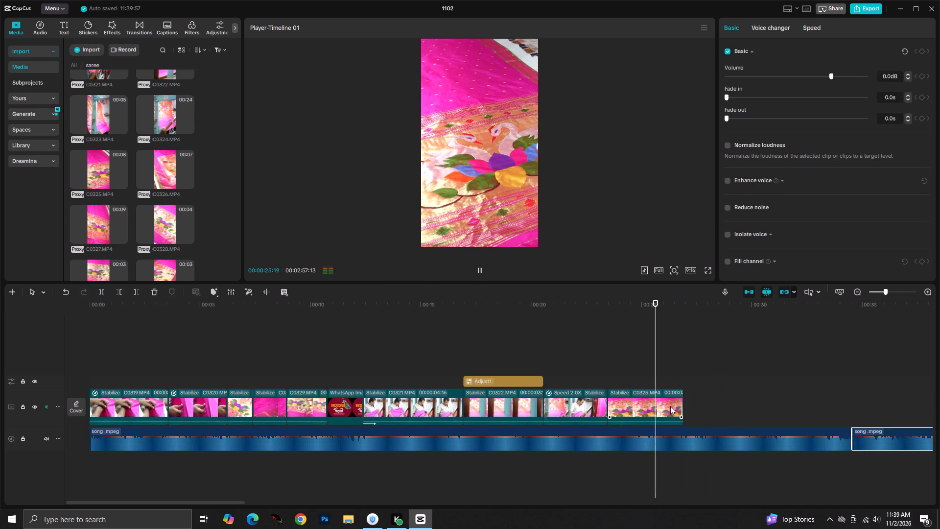
{"action": "key", "text": "space"}
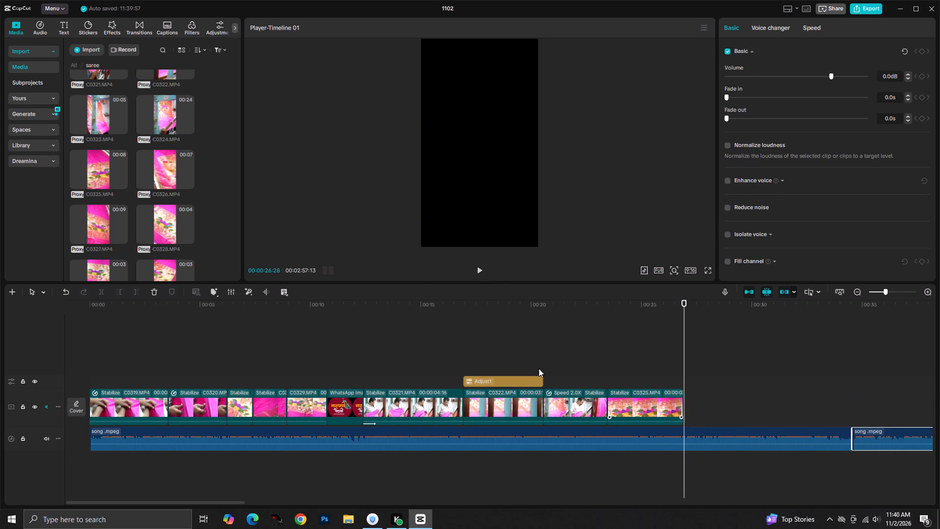
{"action": "left_click", "coordinate": [692, 444]}
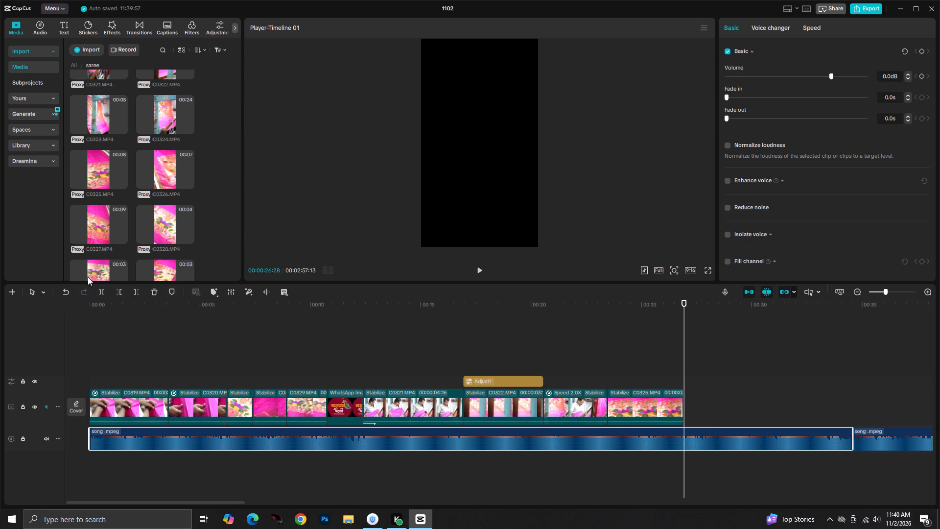
{"action": "left_click", "coordinate": [95, 288]}
{"action": "key", "text": "Delete"}
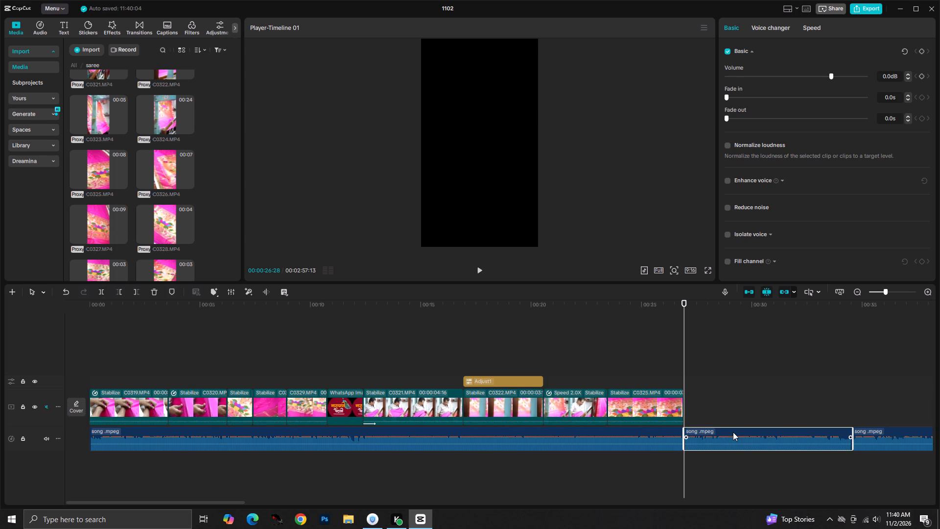
Move the remaining song part to a second audio track starting at 00:00:26:28, and preview the join and the edit from the start.
{"action": "left_click_drag", "start_coordinate": [887, 433], "coordinate": [723, 445]}
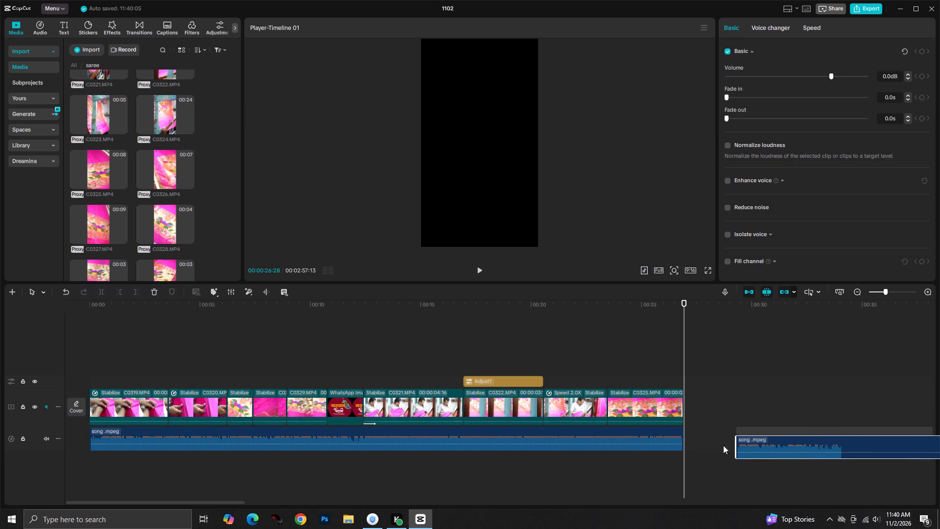
{"action": "left_click_drag", "start_coordinate": [723, 445], "coordinate": [720, 463]}
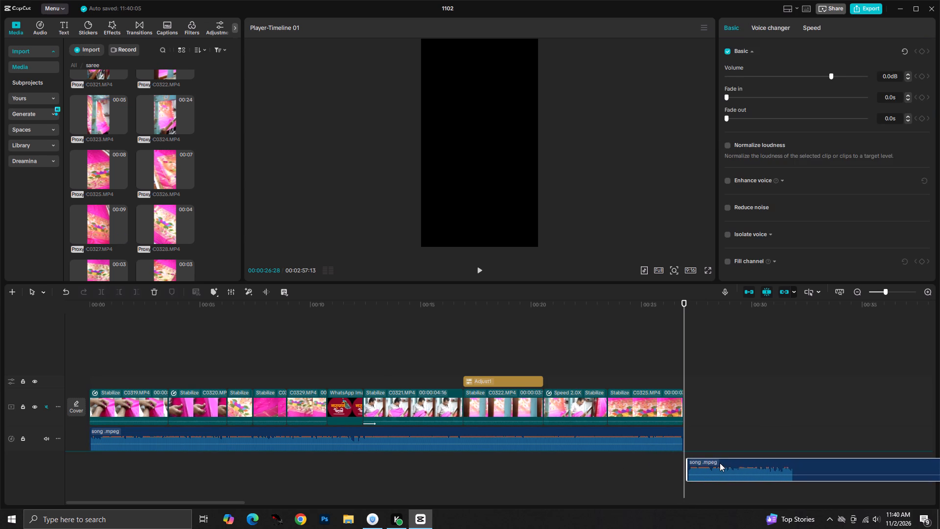
{"action": "left_click_drag", "start_coordinate": [720, 463], "coordinate": [717, 460]}
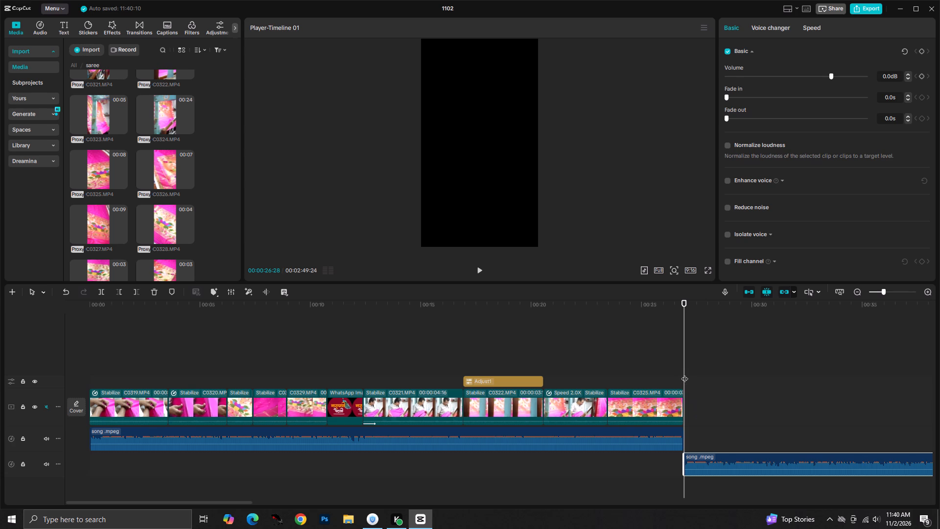
{"action": "left_click_drag", "start_coordinate": [684, 374], "coordinate": [666, 374]}
{"action": "key", "text": "space"}
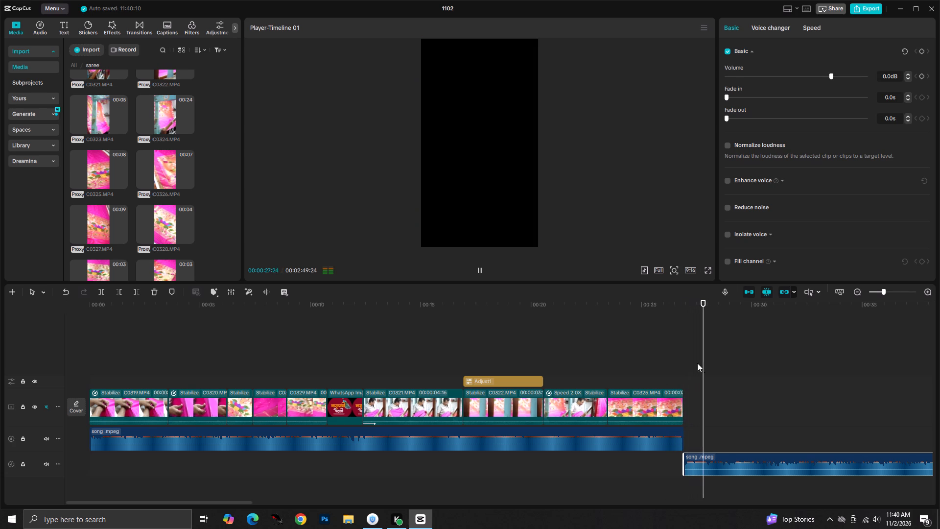
{"action": "key", "text": "space"}
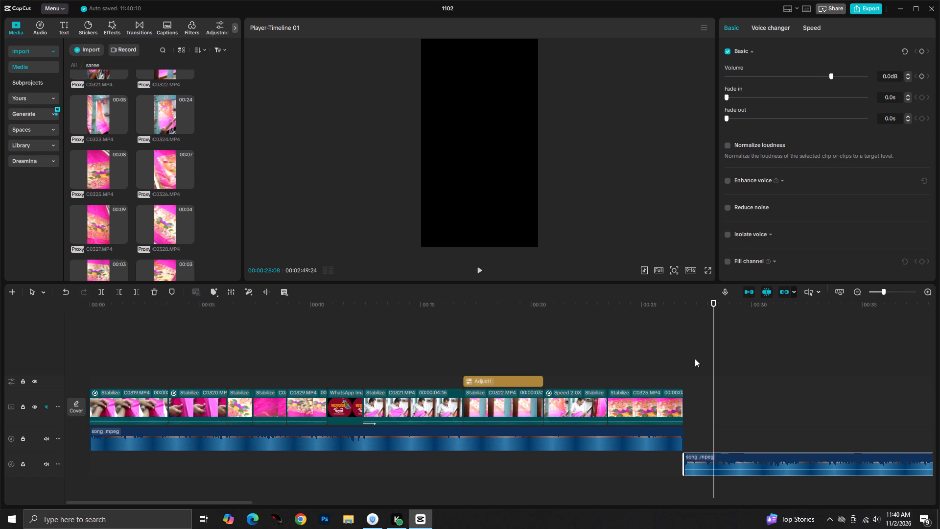
{"action": "left_click_drag", "start_coordinate": [715, 333], "coordinate": [24, 245]}
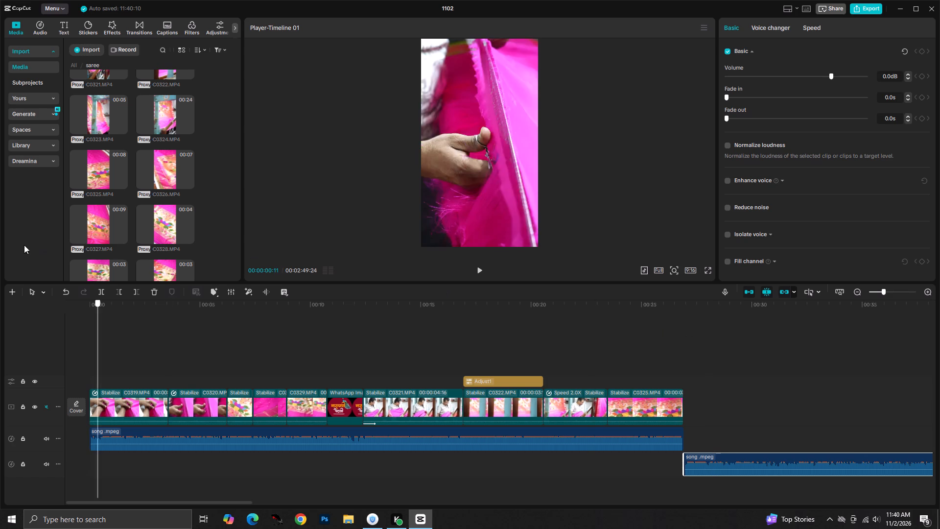
{"action": "left_click_drag", "start_coordinate": [24, 245], "coordinate": [19, 245]}
{"action": "key", "text": "space"}
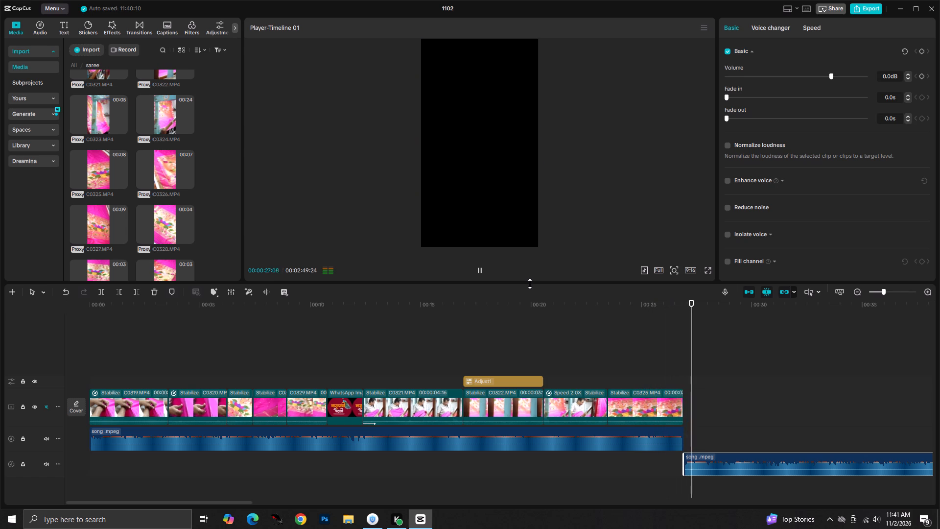
{"action": "key", "text": "space"}
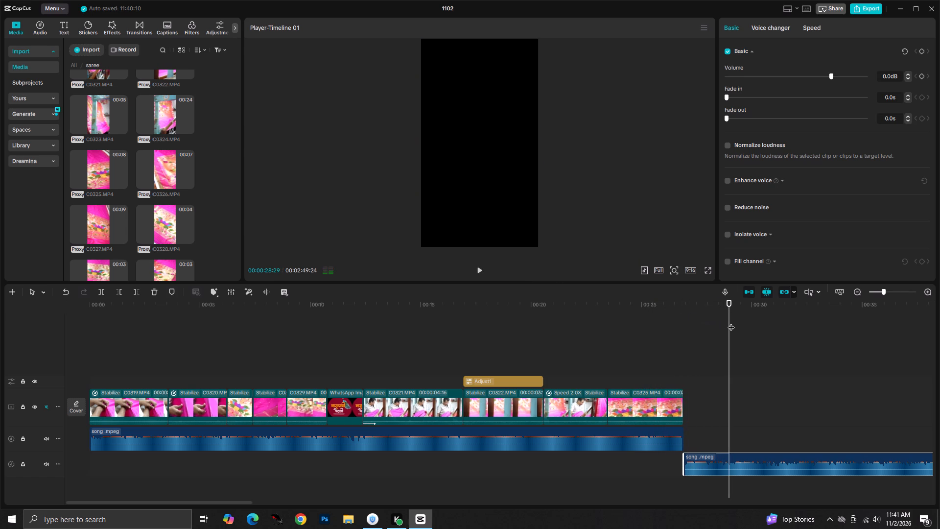
Preview the saree clips in the media library and add C0333.MP4 directly after C0325.MP4 at 00:00:26:28.
{"action": "left_click_drag", "start_coordinate": [728, 320], "coordinate": [683, 329]}
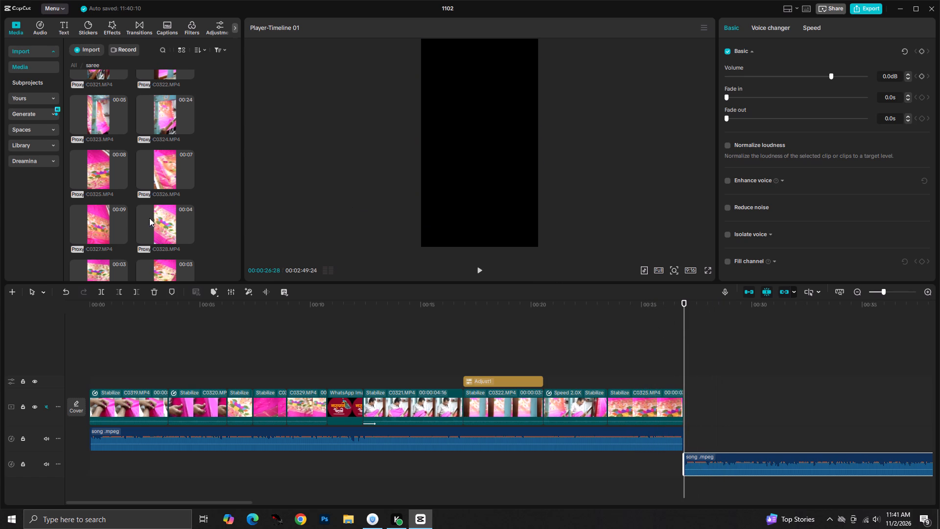
{"action": "scroll", "coordinate": [121, 193], "scroll_direction": "down", "scroll_amount": 2}
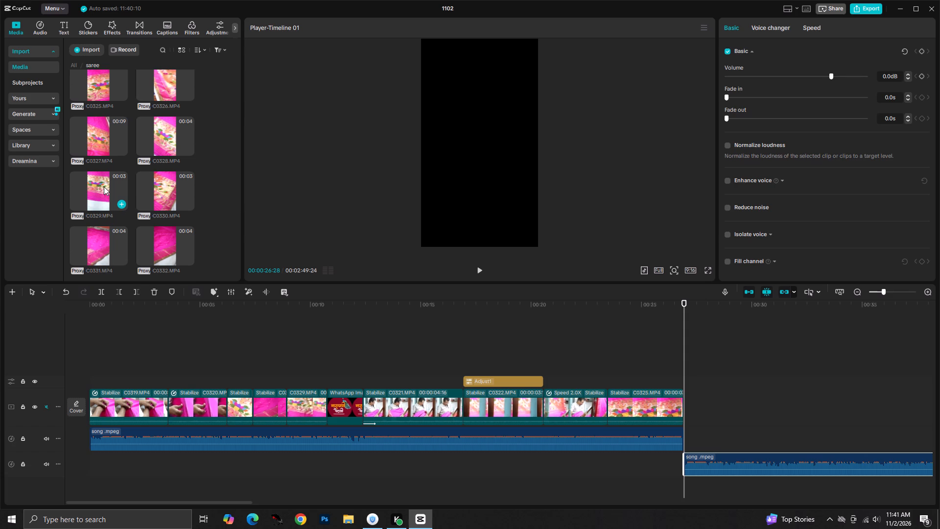
{"action": "left_click", "coordinate": [104, 187]}
{"action": "left_click", "coordinate": [157, 194]}
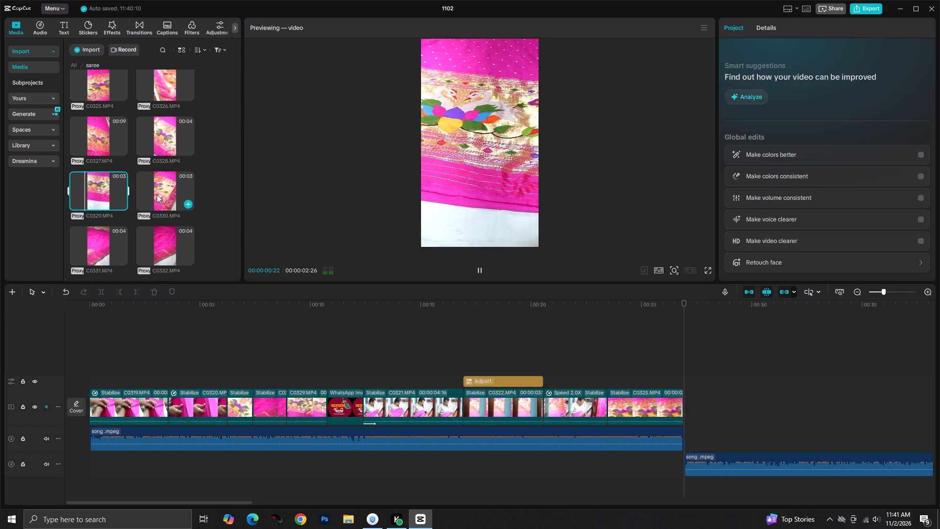
{"action": "left_click", "coordinate": [156, 151]}
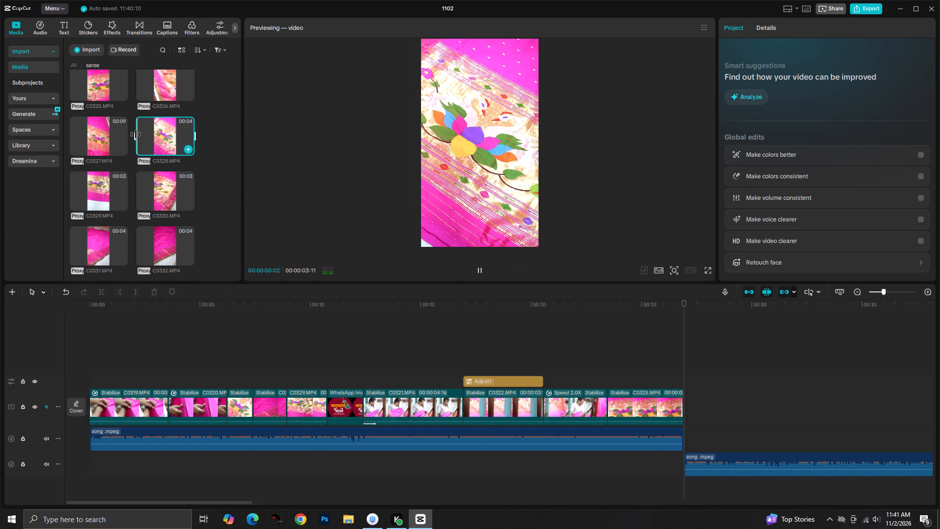
{"action": "left_click", "coordinate": [97, 139]}
{"action": "scroll", "coordinate": [116, 113], "scroll_direction": "up", "scroll_amount": 3}
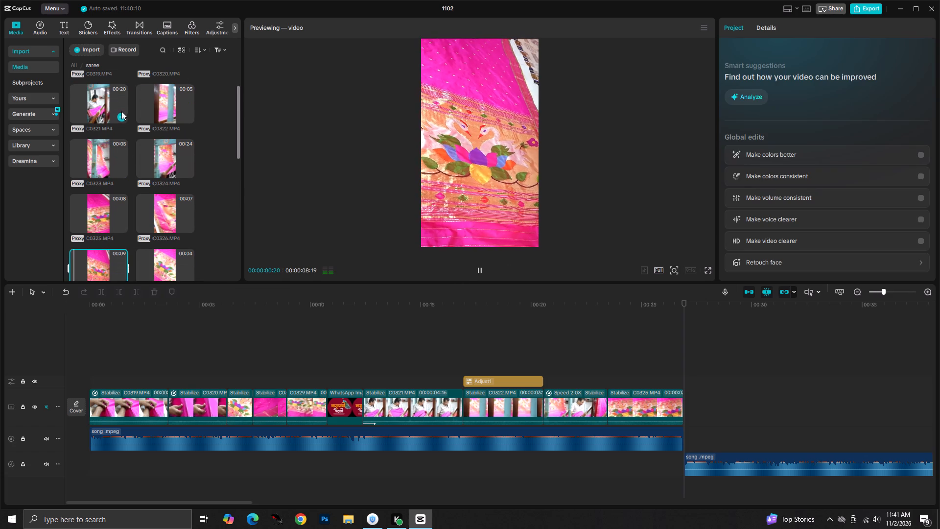
{"action": "left_click", "coordinate": [110, 162]}
{"action": "left_click", "coordinate": [150, 164]}
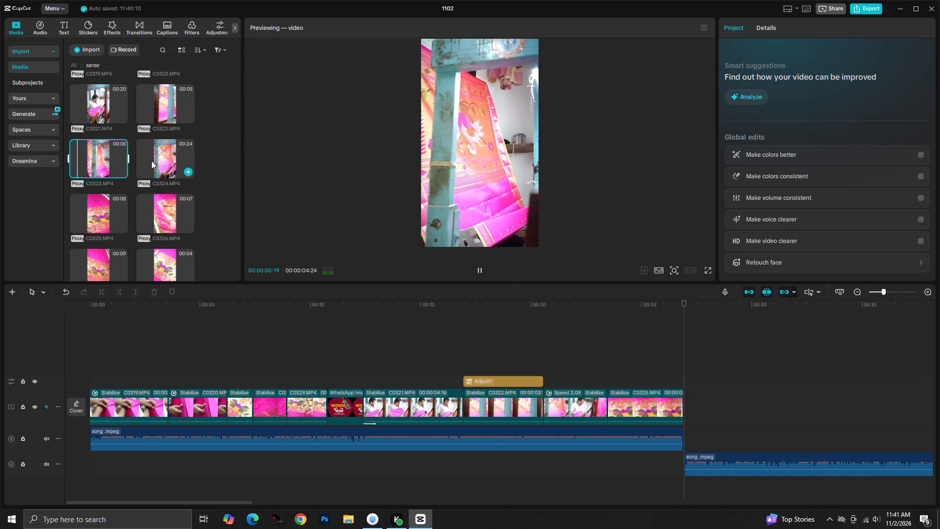
{"action": "scroll", "coordinate": [135, 176], "scroll_direction": "down", "scroll_amount": 4}
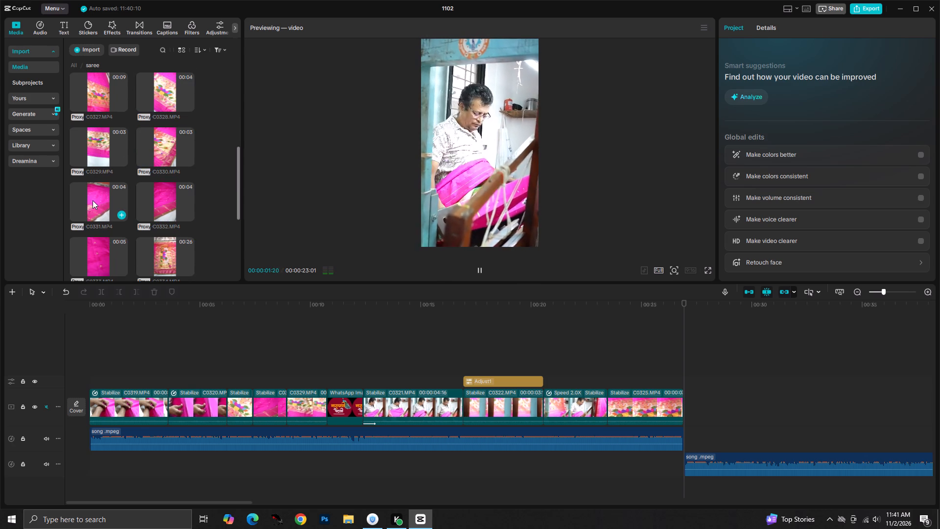
{"action": "left_click", "coordinate": [93, 200]}
{"action": "left_click", "coordinate": [158, 202]}
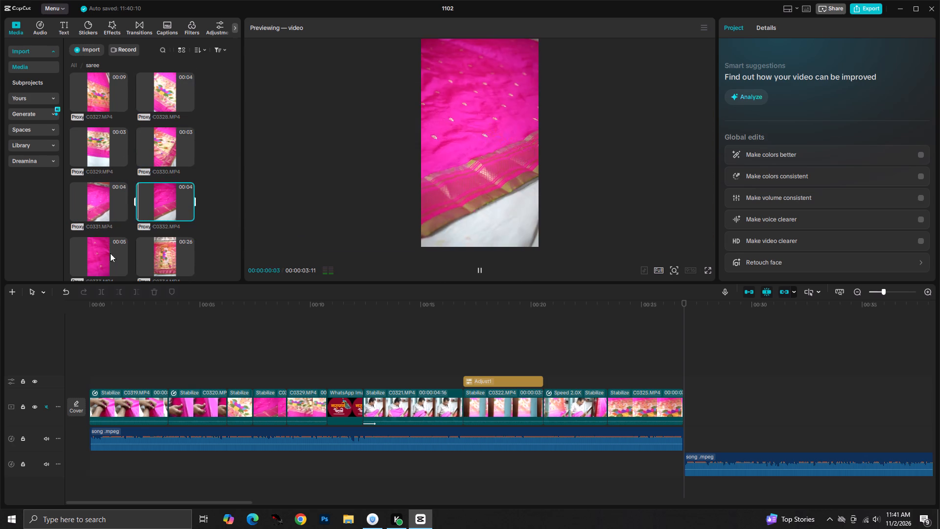
{"action": "left_click", "coordinate": [101, 262]}
{"action": "left_click_drag", "start_coordinate": [95, 252], "coordinate": [684, 407]}
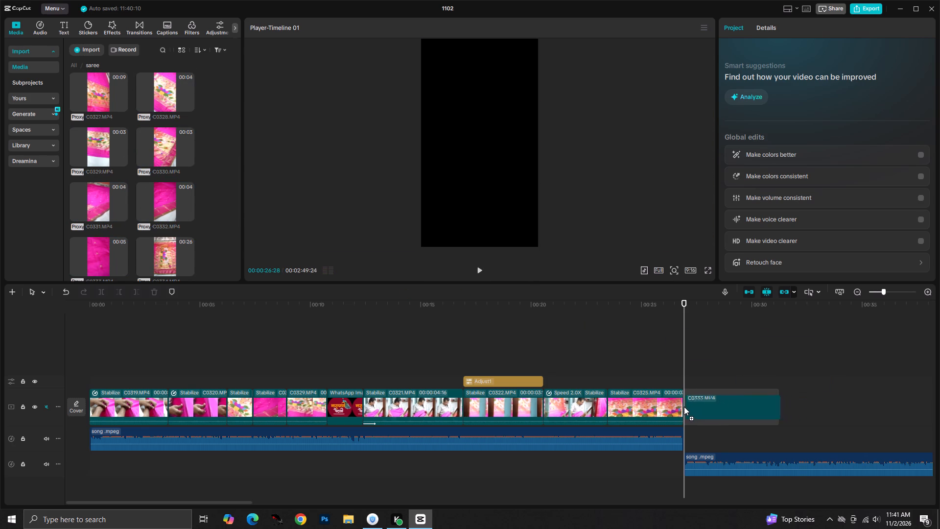
Stabilize C0333.MP4 at the Recommended level.
{"action": "left_click_drag", "start_coordinate": [685, 373], "coordinate": [716, 374]}
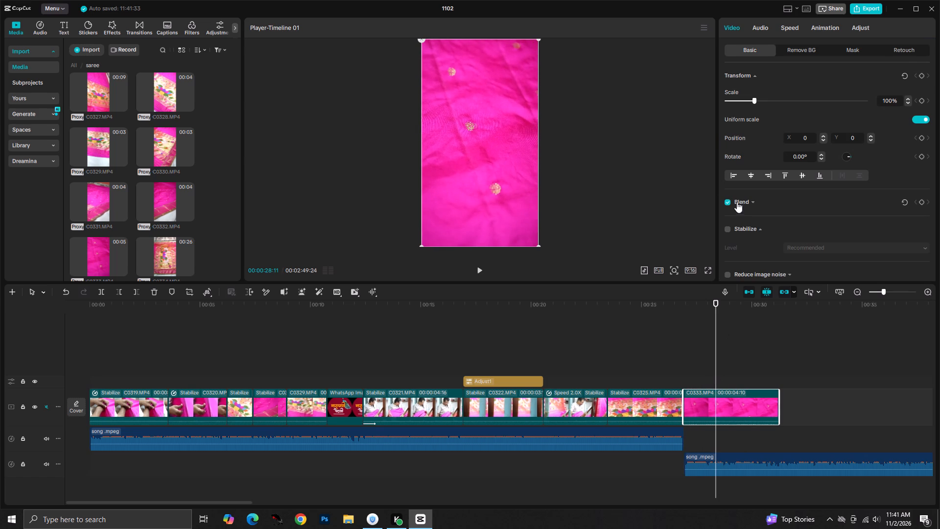
{"action": "left_click", "coordinate": [727, 231]}
Trim the end of C0333.MP4 back to just past 00:00:28:11.
{"action": "left_click_drag", "start_coordinate": [778, 408], "coordinate": [778, 411]}
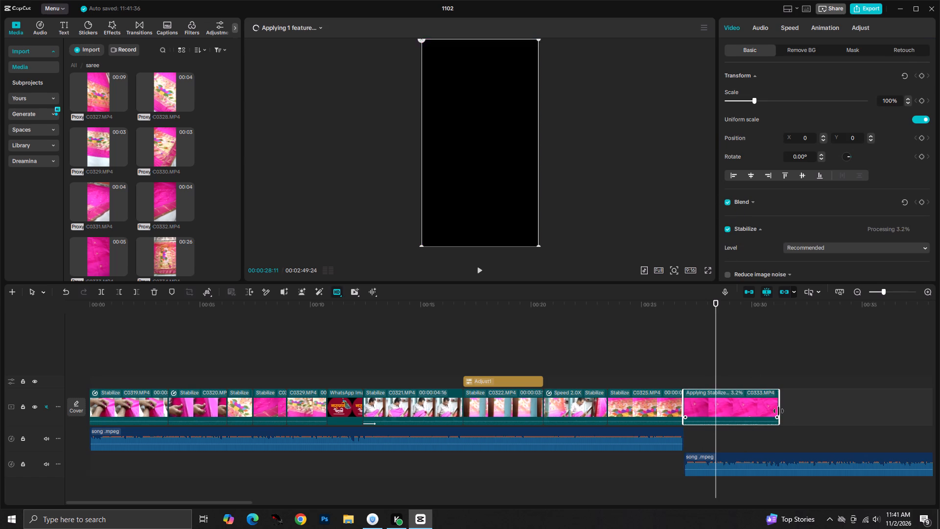
{"action": "left_click_drag", "start_coordinate": [778, 411], "coordinate": [720, 406]}
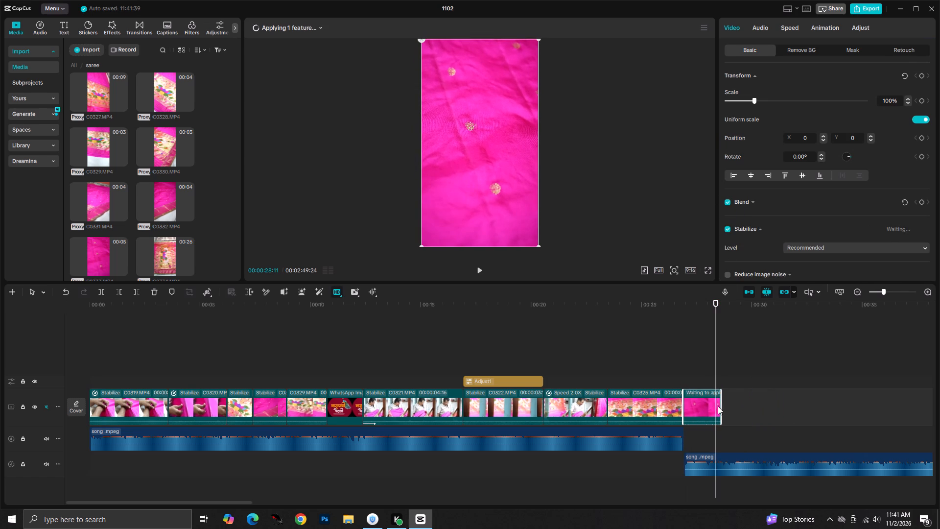
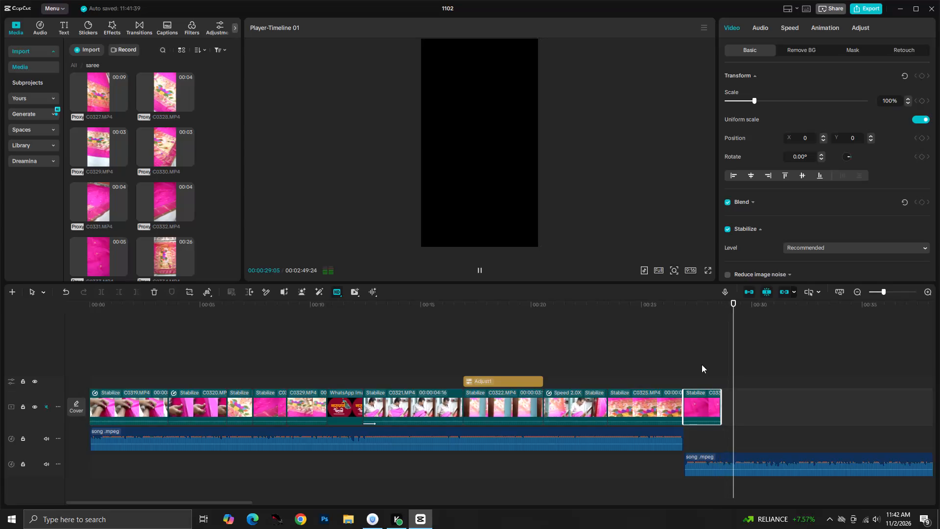
Play back the new ending with C0333.MP4, and review the edit again from the start through the saree close-up clips.
{"action": "left_click_drag", "start_coordinate": [733, 345], "coordinate": [630, 366]}
{"action": "key", "text": "space"}
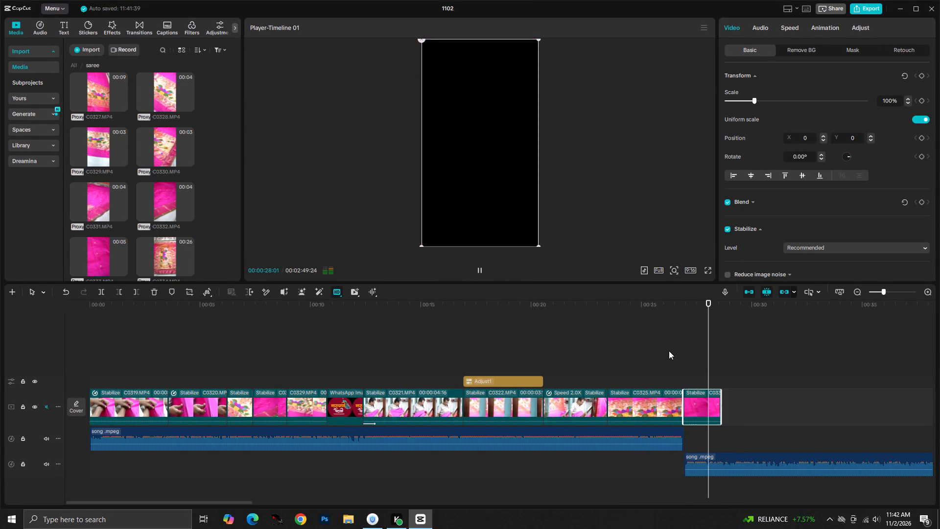
{"action": "key", "text": "space"}
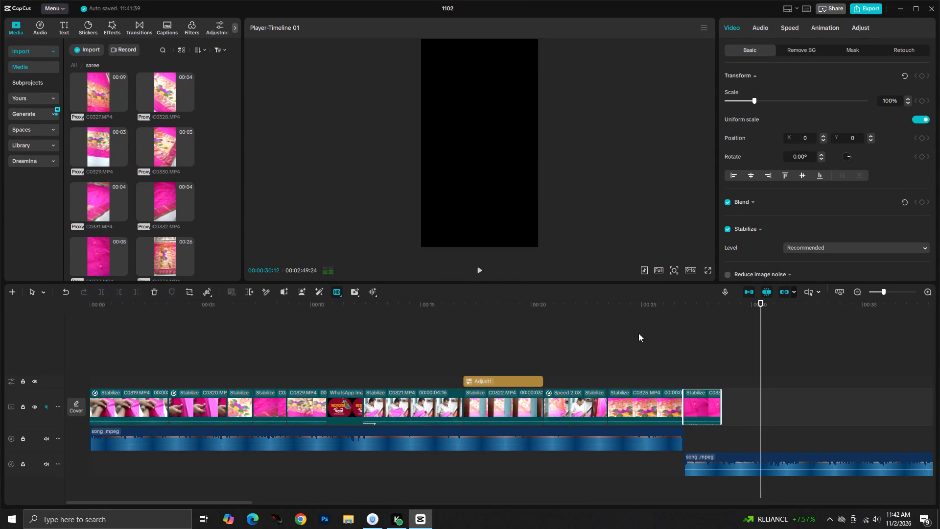
{"action": "left_click_drag", "start_coordinate": [762, 331], "coordinate": [101, 314]}
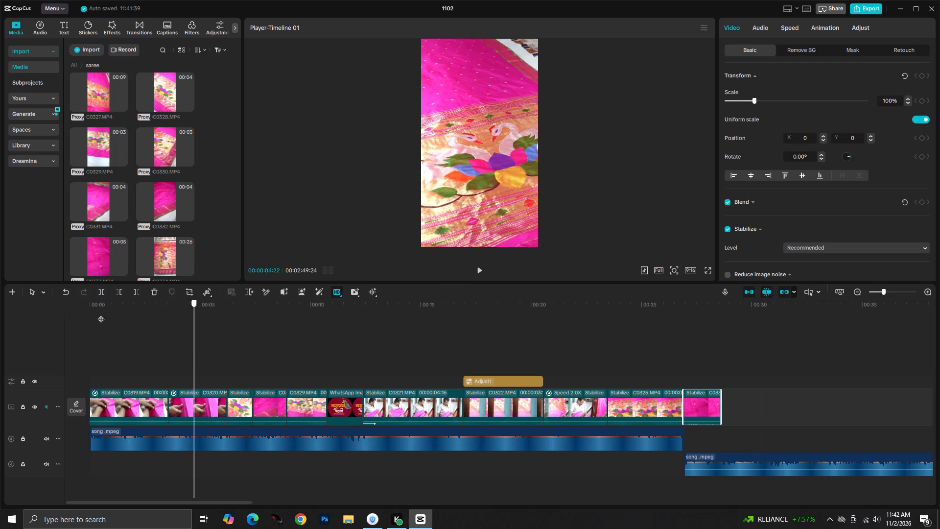
{"action": "left_click_drag", "start_coordinate": [101, 314], "coordinate": [92, 313]}
{"action": "key", "text": "space"}
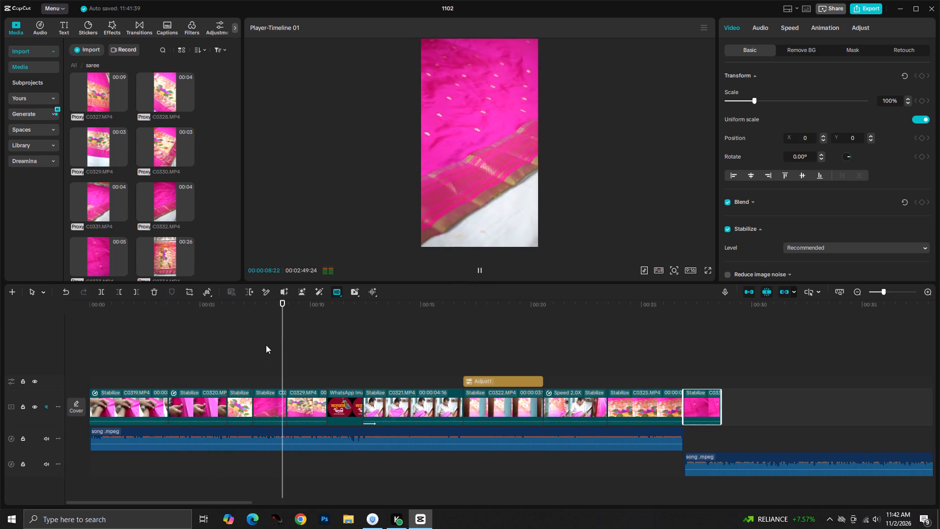
{"action": "key", "text": "space"}
Apply the Zoom 1 entrance animation to each of the three saree clips before the logo image and preview them.
{"action": "left_click", "coordinate": [243, 402]}
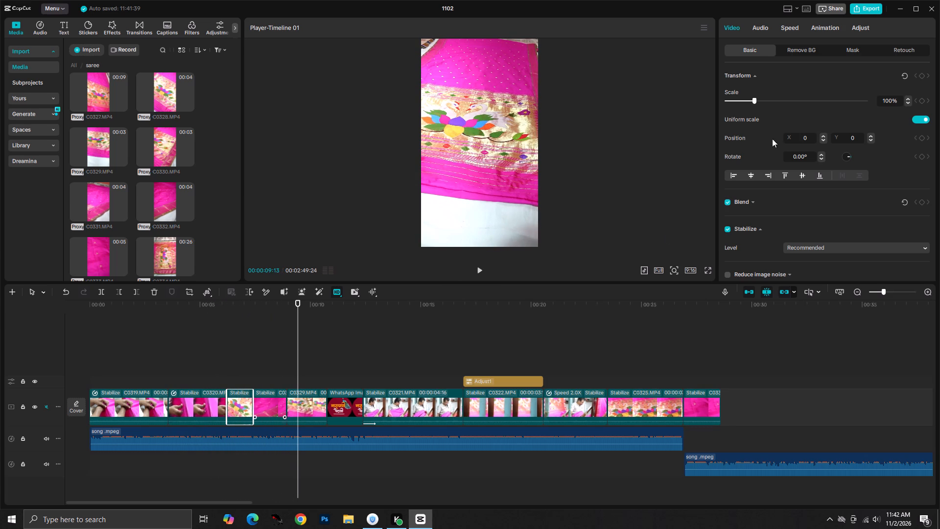
{"action": "left_click", "coordinate": [830, 29]}
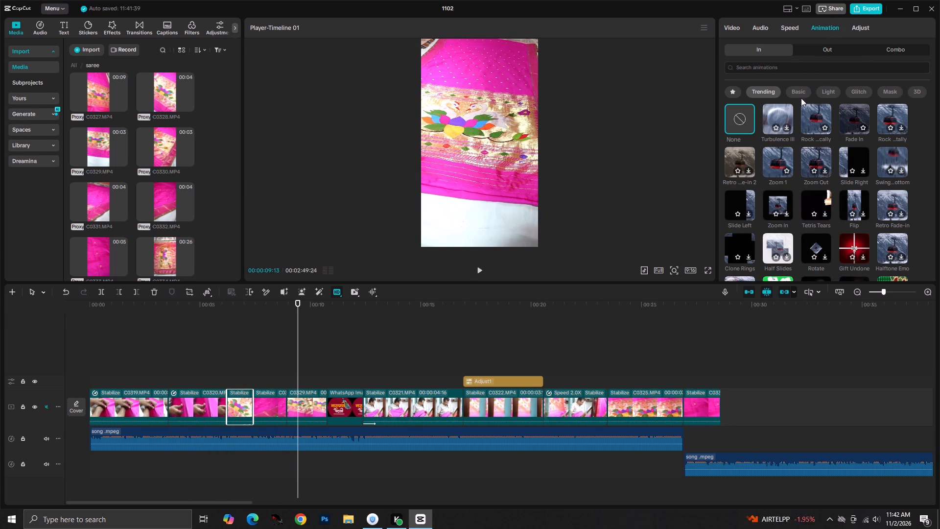
{"action": "left_click", "coordinate": [773, 167]}
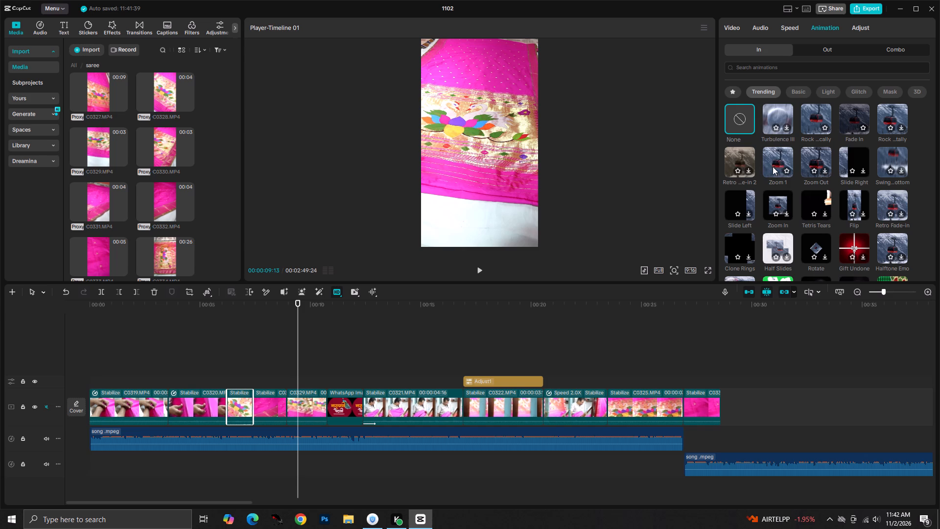
{"action": "key", "text": "space"}
{"action": "left_click", "coordinate": [267, 409]}
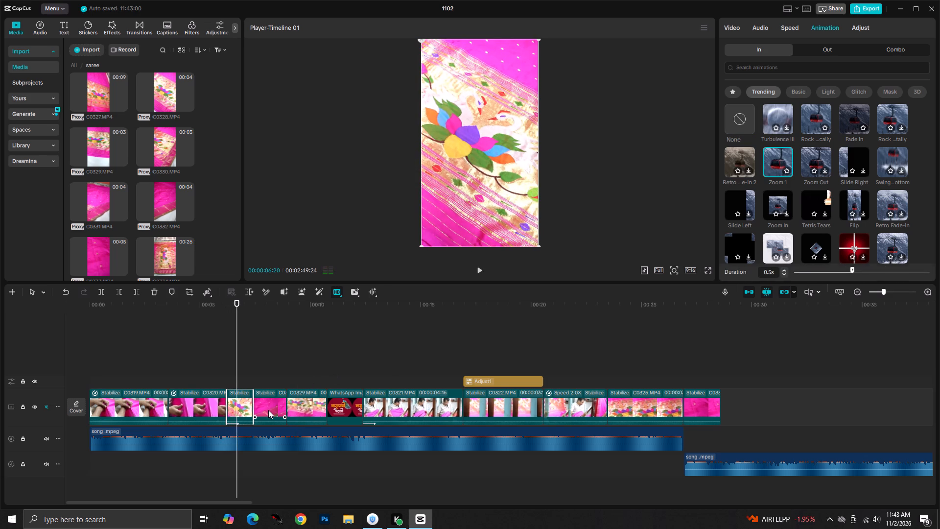
{"action": "left_click", "coordinate": [763, 161]}
{"action": "key", "text": "space"}
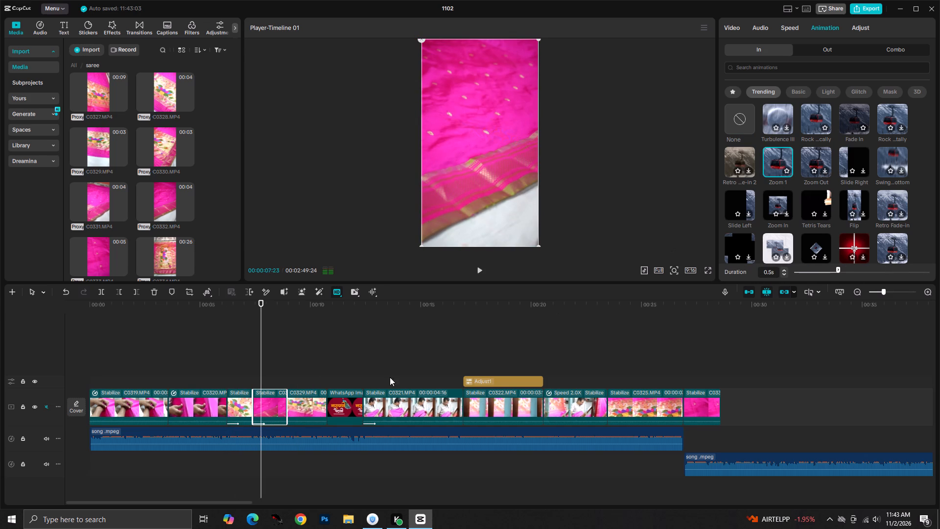
{"action": "left_click", "coordinate": [307, 407]}
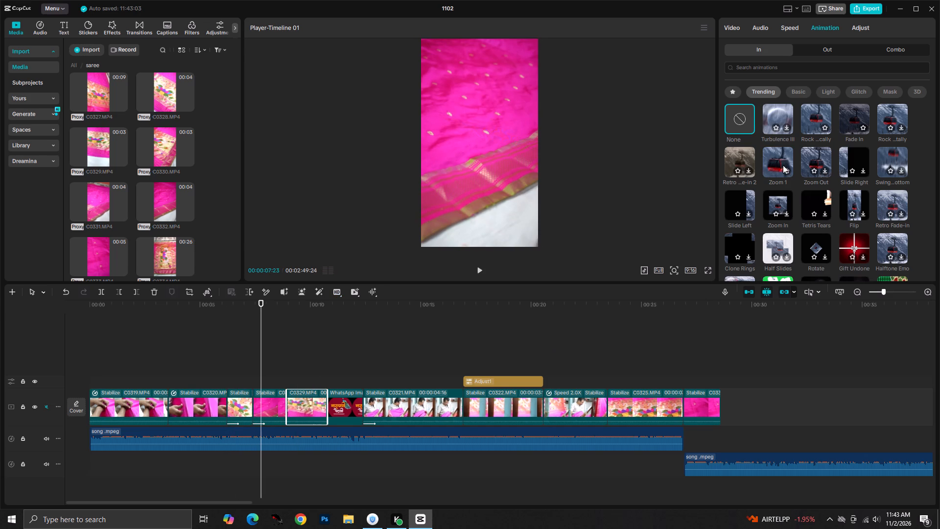
{"action": "left_click", "coordinate": [776, 163]}
{"action": "key", "text": "space"}
{"action": "left_click_drag", "start_coordinate": [286, 357], "coordinate": [272, 358]}
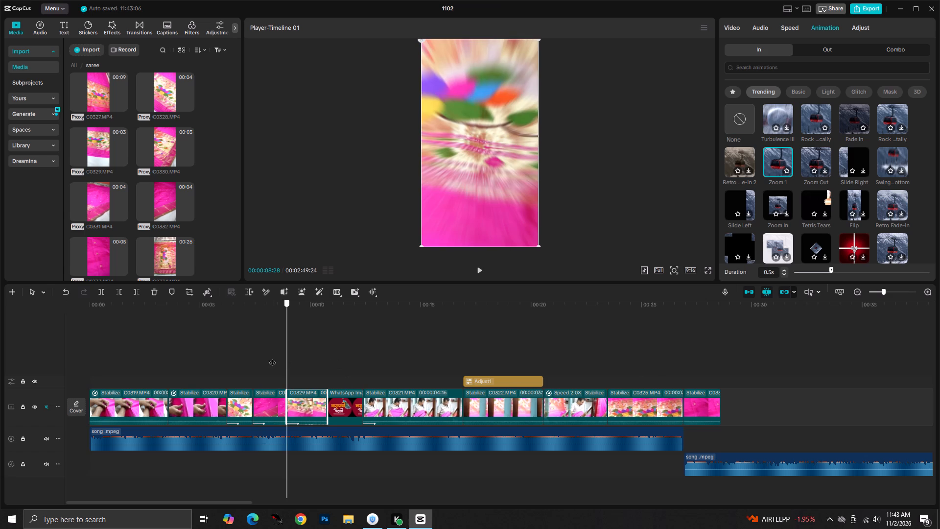
{"action": "left_click_drag", "start_coordinate": [272, 358], "coordinate": [203, 358]}
{"action": "key", "text": "space"}
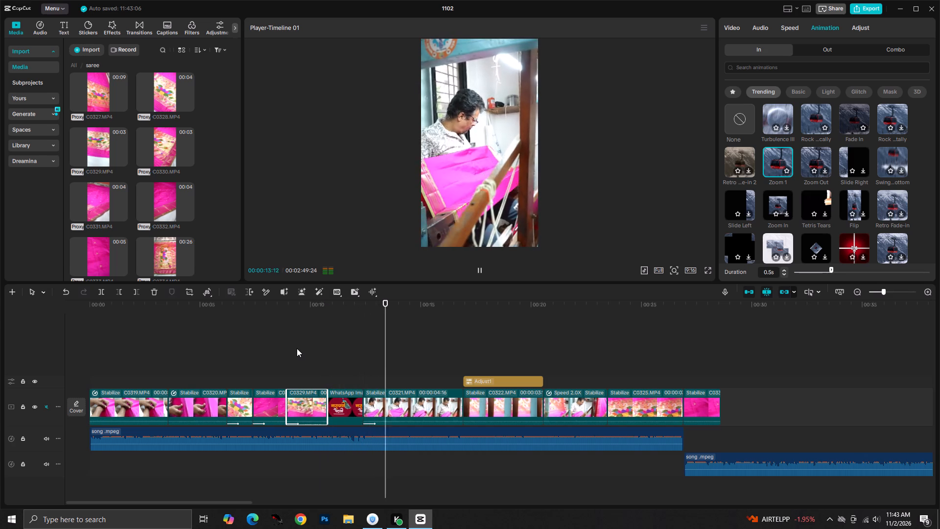
{"action": "left_click", "coordinate": [500, 325]}
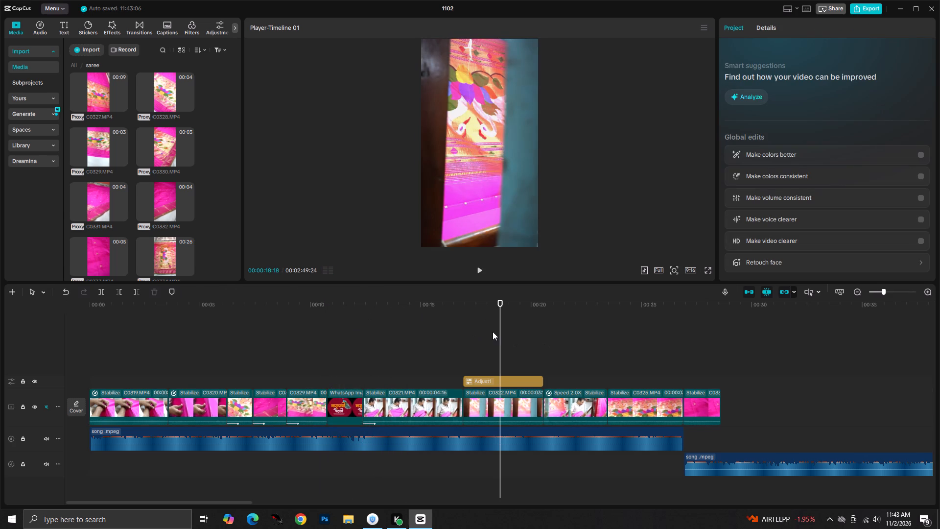
Add a custom adjustment from 00:00:06:07 to the end of C0329.MP4 with Saturation at -32, and preview it.
{"action": "left_click_drag", "start_coordinate": [498, 332], "coordinate": [231, 344]}
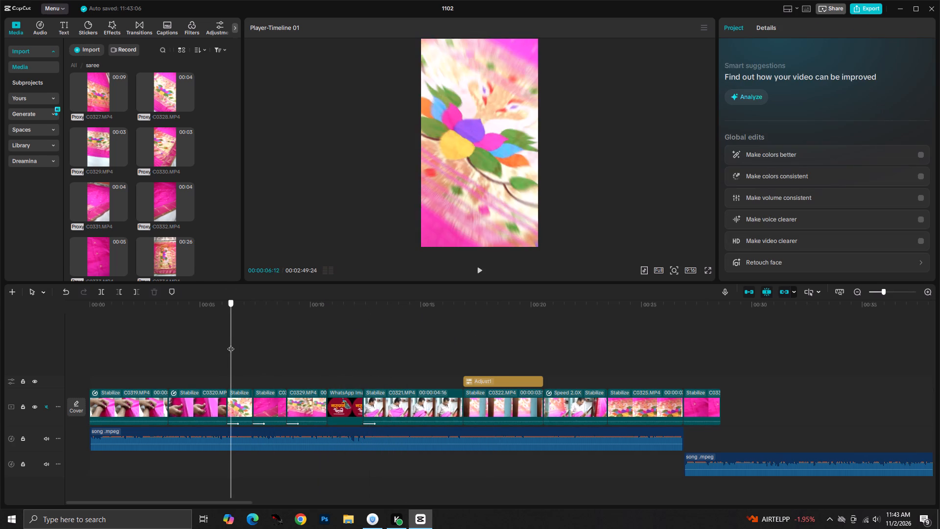
{"action": "left_click_drag", "start_coordinate": [231, 344], "coordinate": [228, 345]}
{"action": "left_click", "coordinate": [220, 24]}
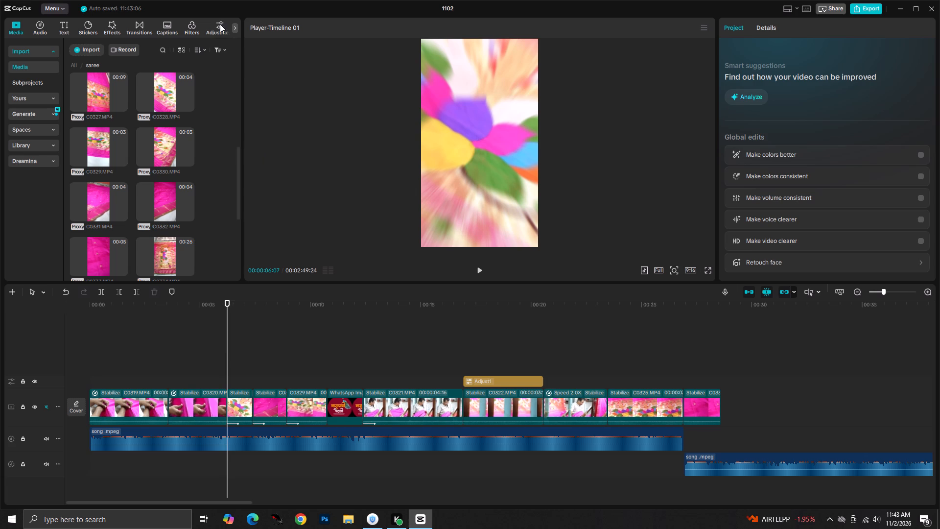
{"action": "left_click", "coordinate": [107, 81]}
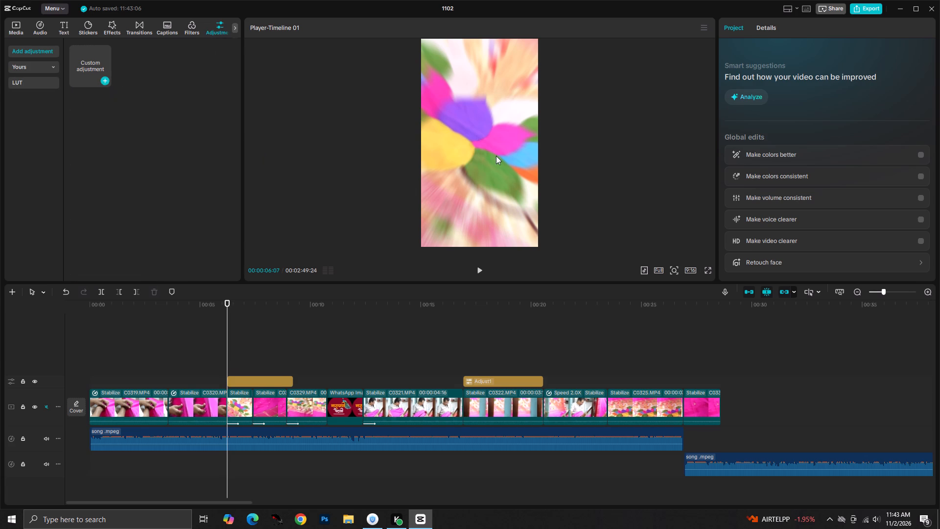
{"action": "scroll", "coordinate": [744, 212], "scroll_direction": "down", "scroll_amount": 5}
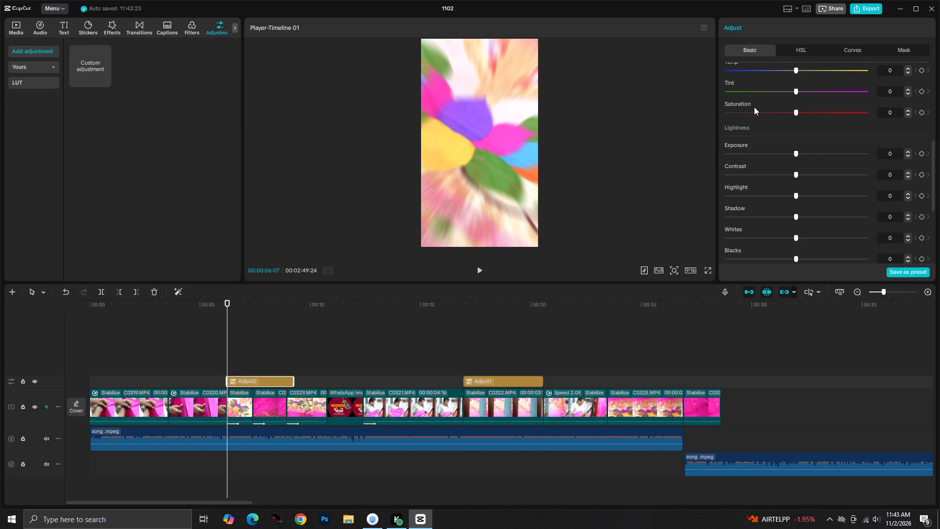
{"action": "left_click", "coordinate": [749, 112]}
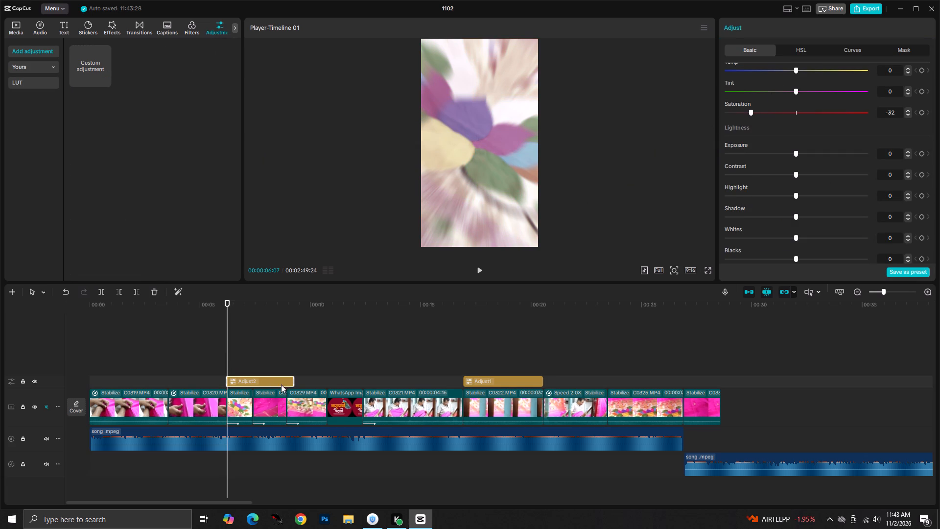
{"action": "left_click_drag", "start_coordinate": [292, 382], "coordinate": [324, 386]}
{"action": "key", "text": "space"}
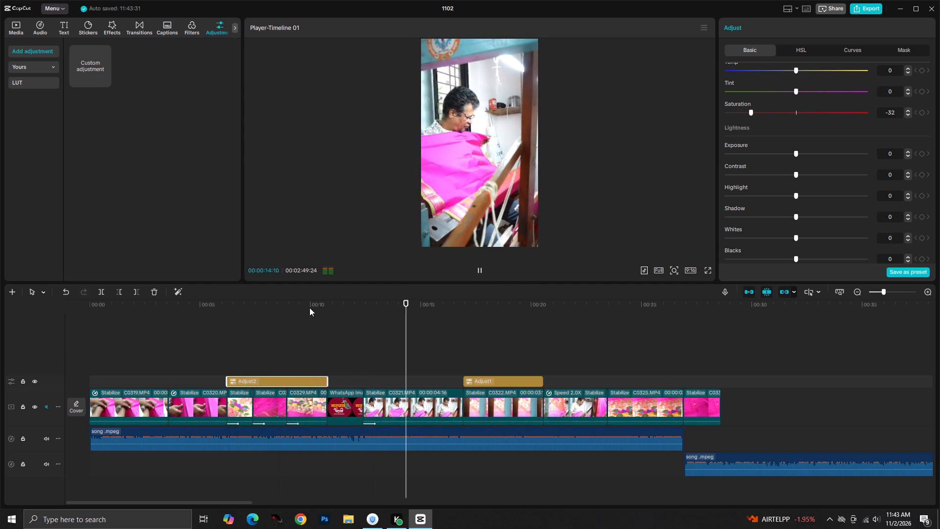
Preview the ending from 00:00:21:27 and add C0334.MP4 directly after C0333.MP4 on the main track.
{"action": "left_click", "coordinate": [573, 335]}
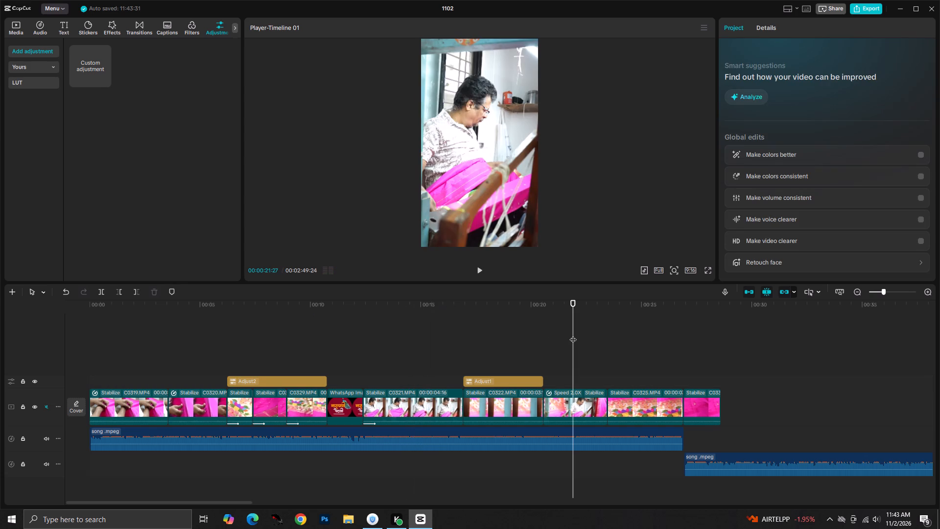
{"action": "key", "text": "space"}
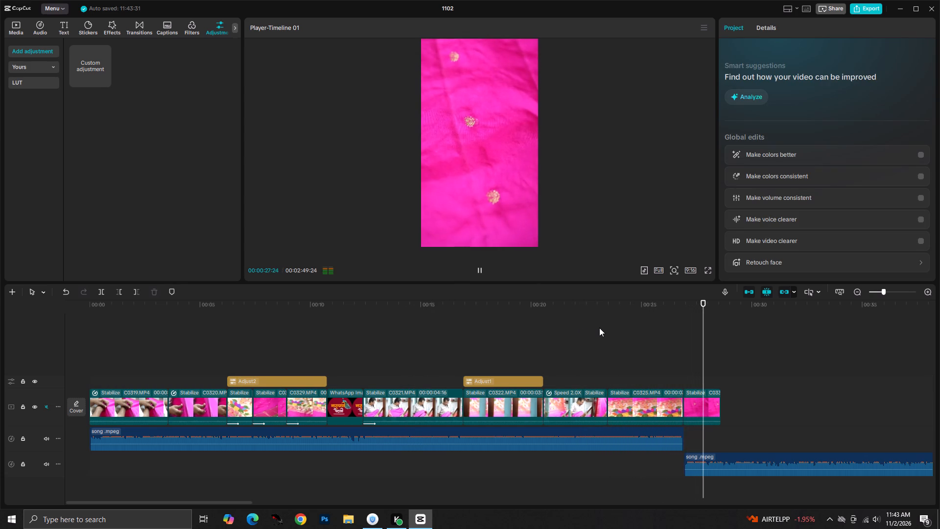
{"action": "key", "text": "space"}
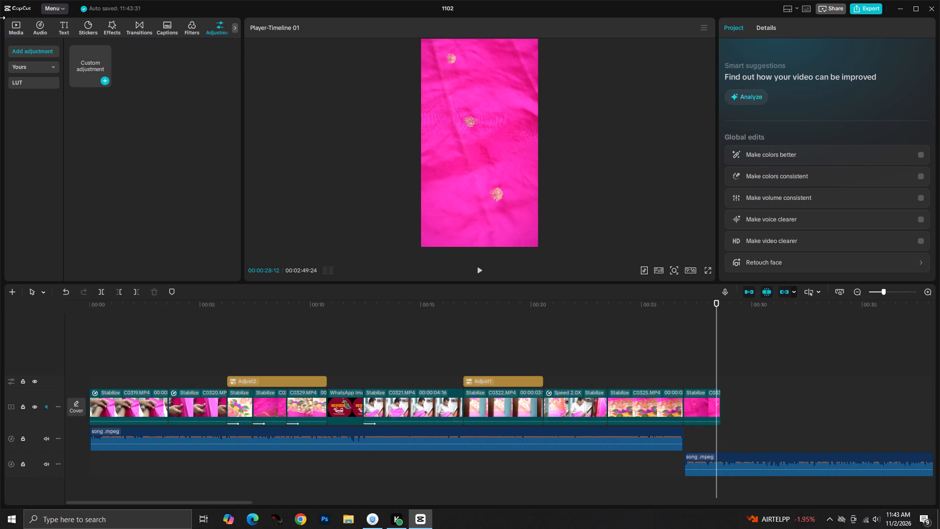
{"action": "left_click", "coordinate": [14, 30]}
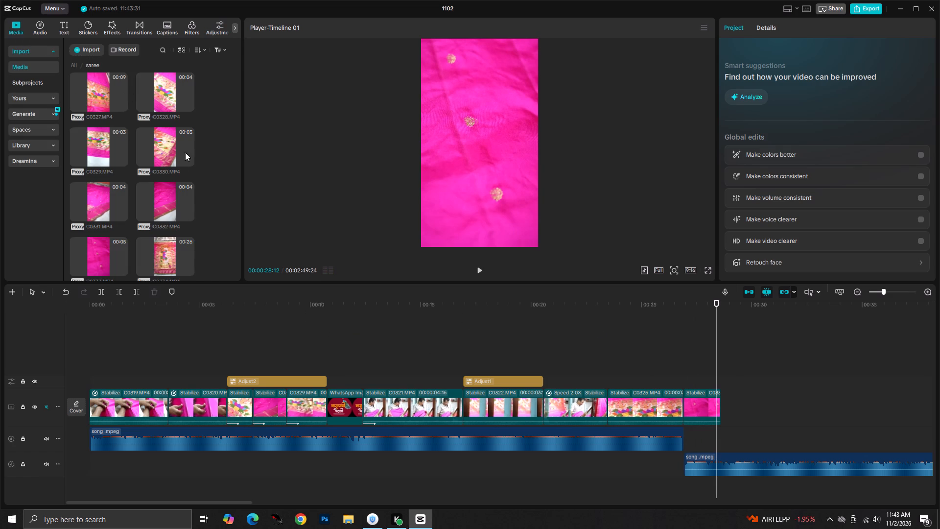
{"action": "left_click_drag", "start_coordinate": [165, 252], "coordinate": [862, 490]}
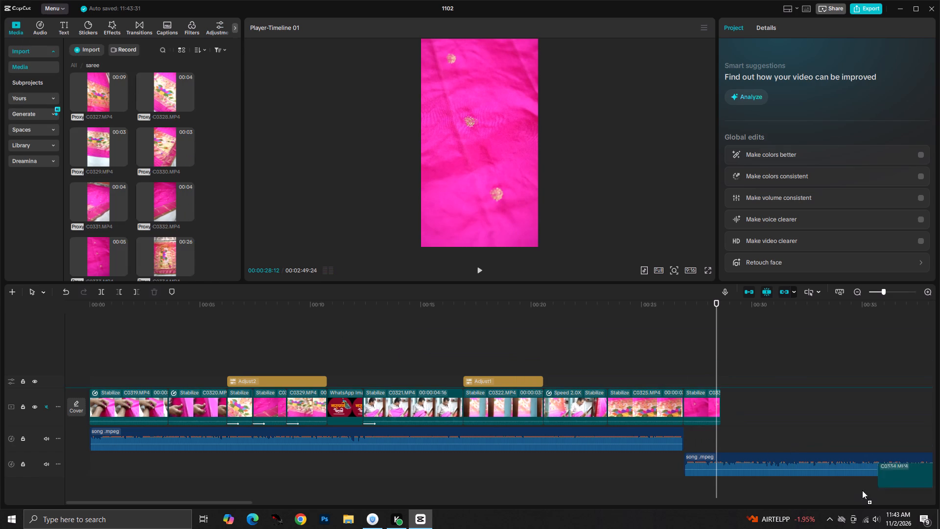
{"action": "left_click_drag", "start_coordinate": [862, 490], "coordinate": [724, 408]}
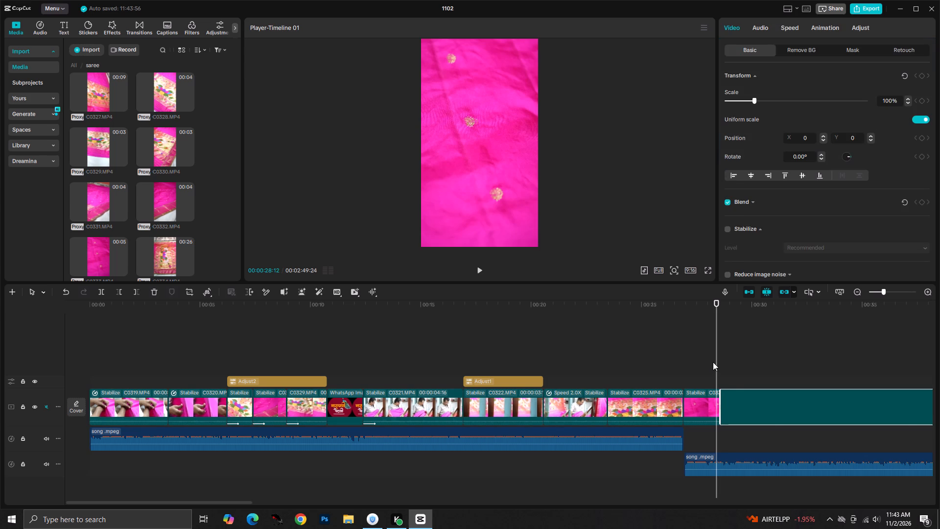
Split C0334.MP4 at 00:00:30:21, delete its opening part, and preview the join with C0333.MP4.
{"action": "key", "text": "space"}
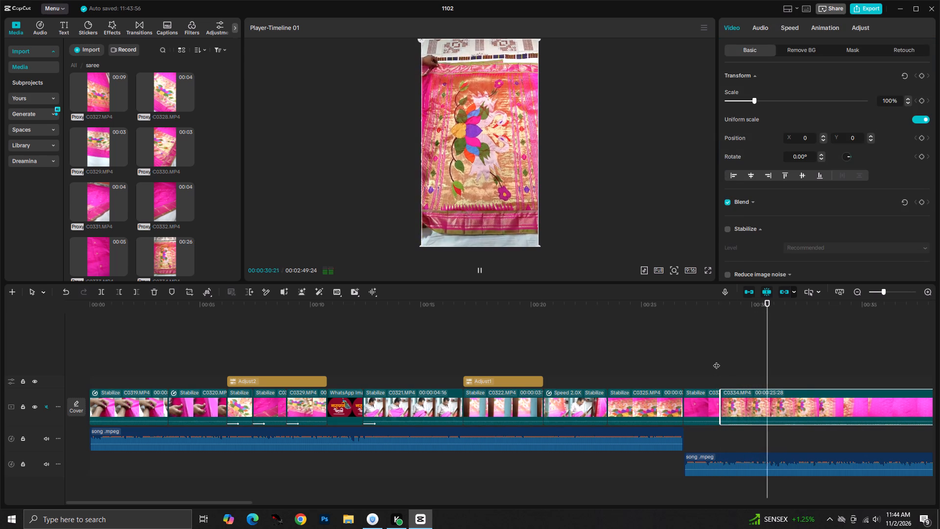
{"action": "key", "text": "space"}
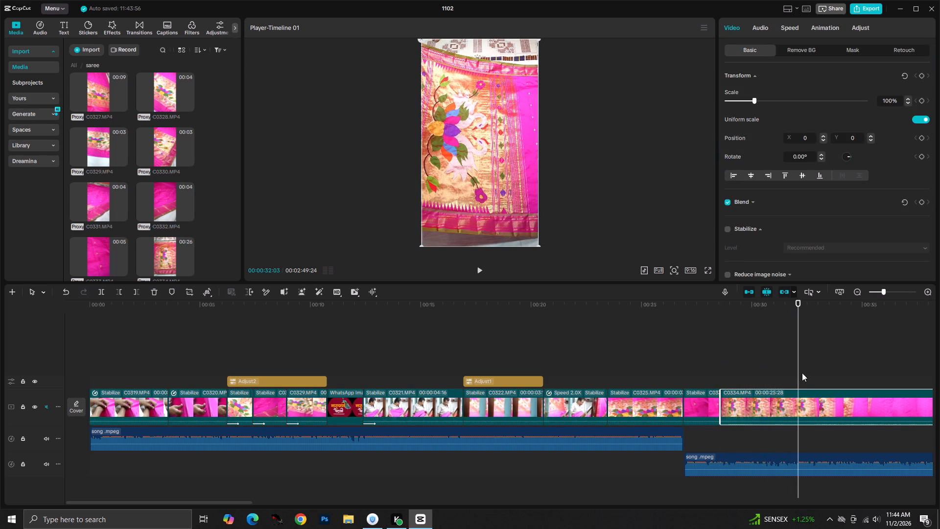
{"action": "left_click_drag", "start_coordinate": [799, 373], "coordinate": [767, 372]}
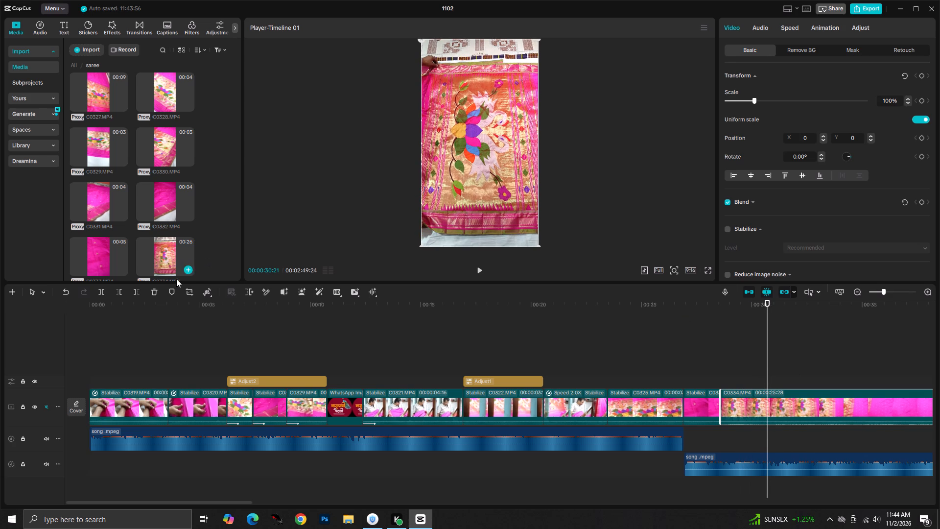
{"action": "left_click", "coordinate": [97, 293]}
{"action": "left_click", "coordinate": [746, 415]}
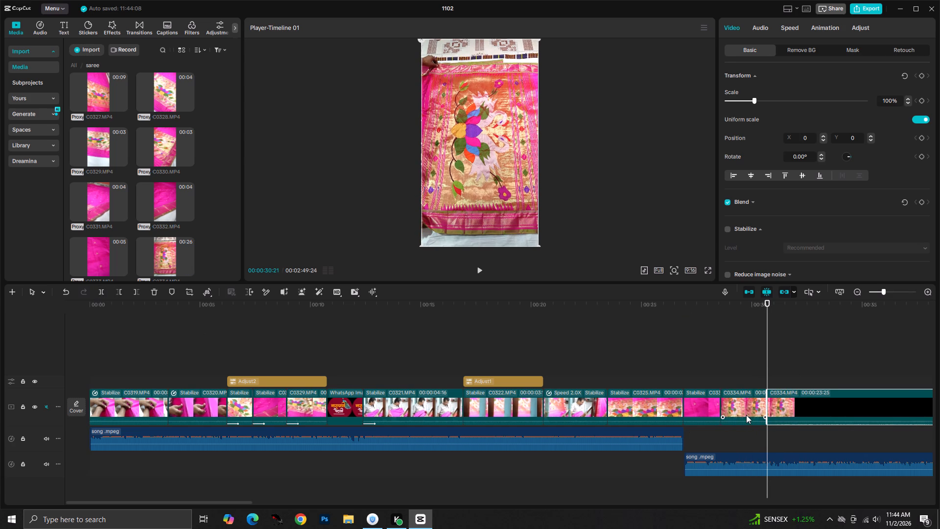
{"action": "key", "text": "Delete"}
{"action": "key", "text": "space"}
{"action": "key", "text": "space"}
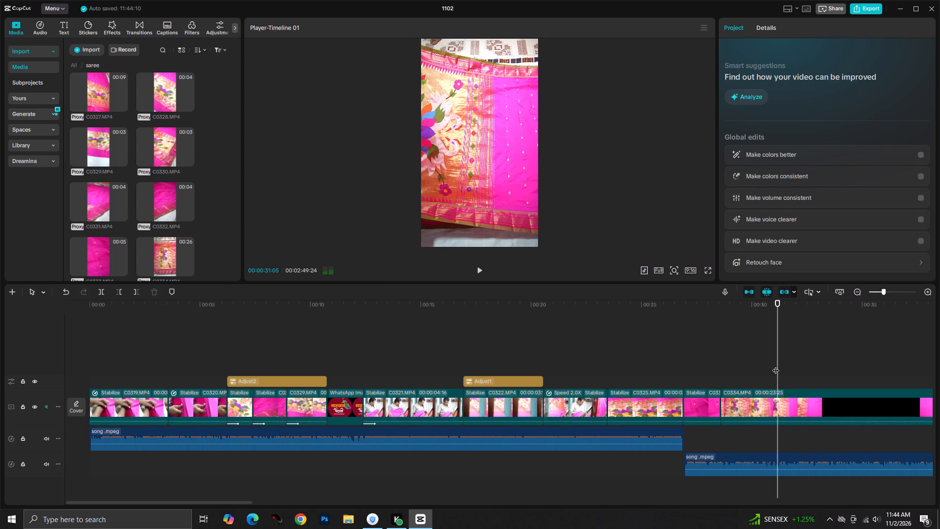
{"action": "left_click_drag", "start_coordinate": [777, 359], "coordinate": [721, 361]}
{"action": "key", "text": "space"}
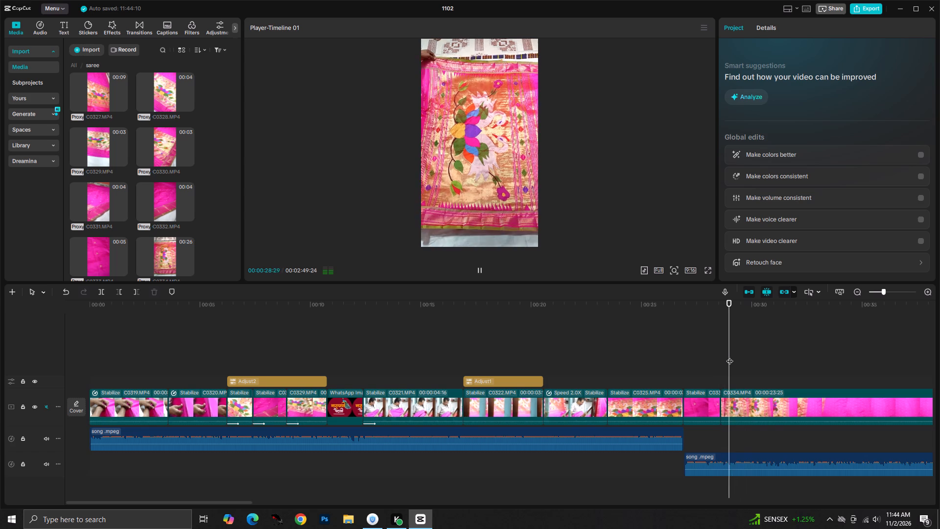
{"action": "key", "text": "space"}
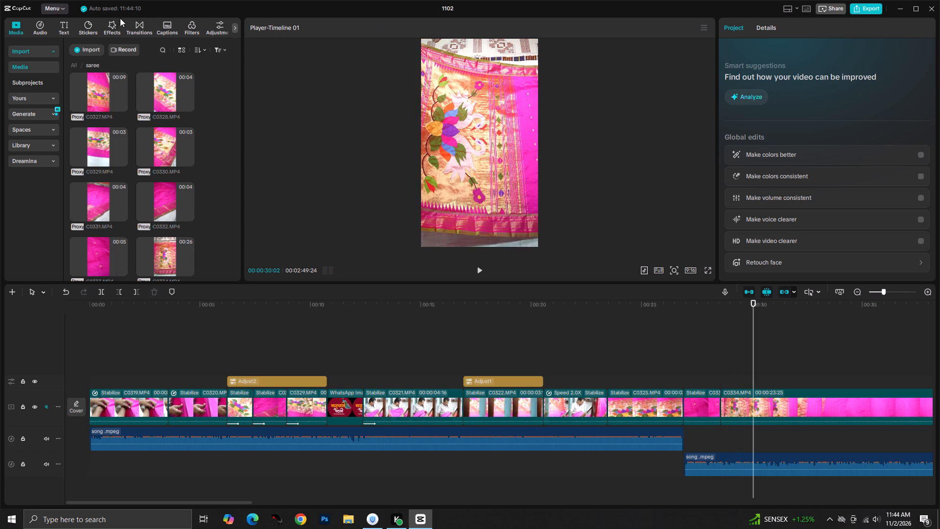
Set the playback speed of C0334.MP4 to 5.00x and preview the result.
{"action": "left_click", "coordinate": [812, 406]}
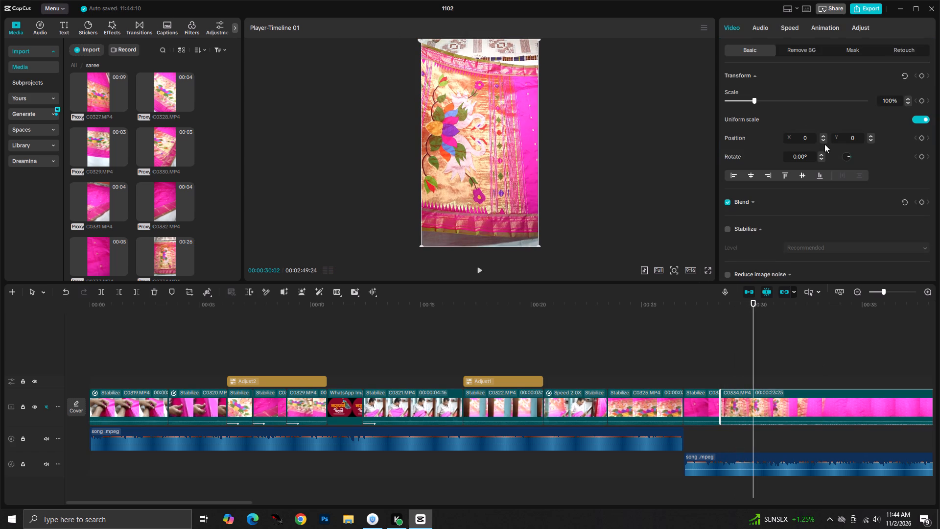
{"action": "left_click", "coordinate": [784, 24]}
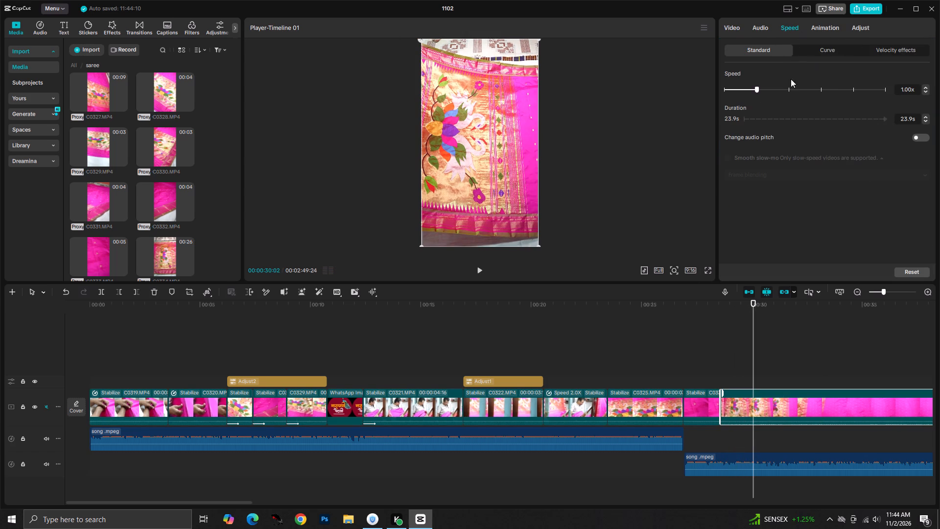
{"action": "left_click_drag", "start_coordinate": [799, 86], "coordinate": [823, 90]}
{"action": "key", "text": "space"}
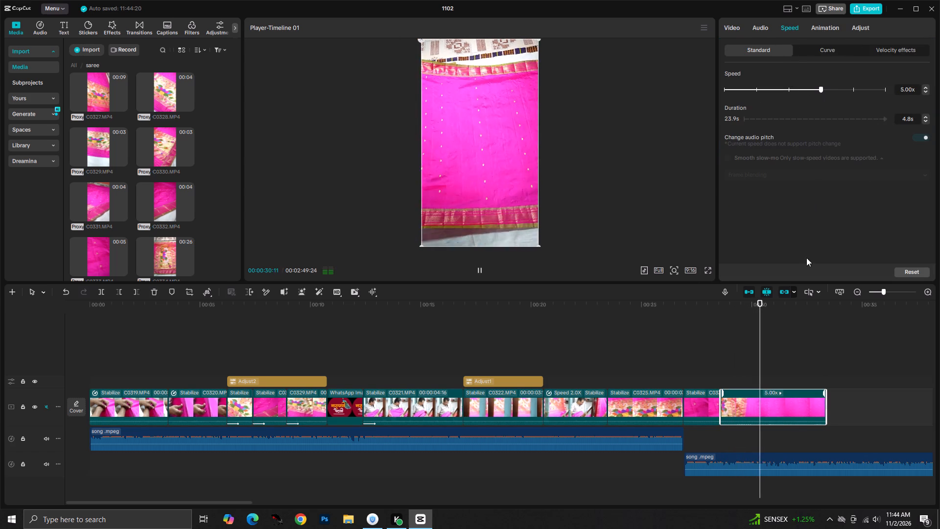
Play back the join between C0333.MP4 and the sped-up C0334.MP4 and check the end of the sequence.
{"action": "key", "text": "space"}
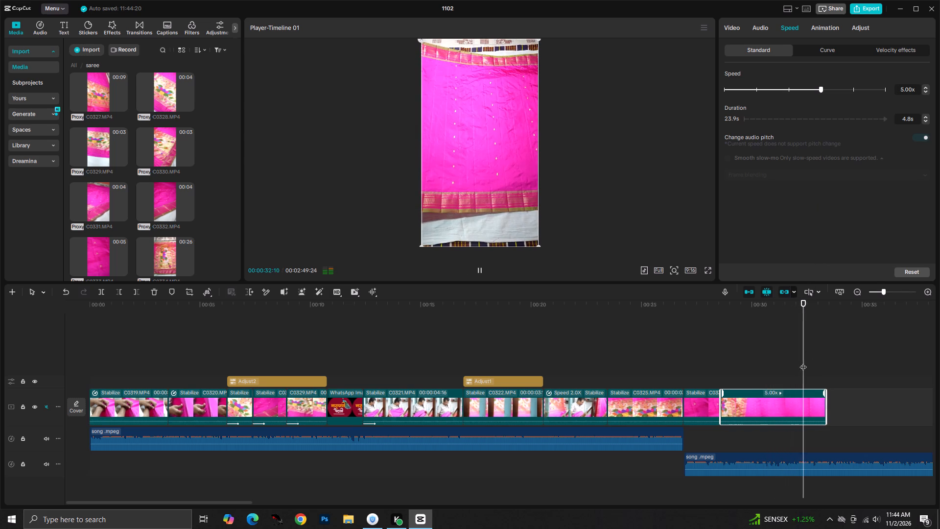
{"action": "left_click_drag", "start_coordinate": [805, 362], "coordinate": [684, 362]}
{"action": "key", "text": "space"}
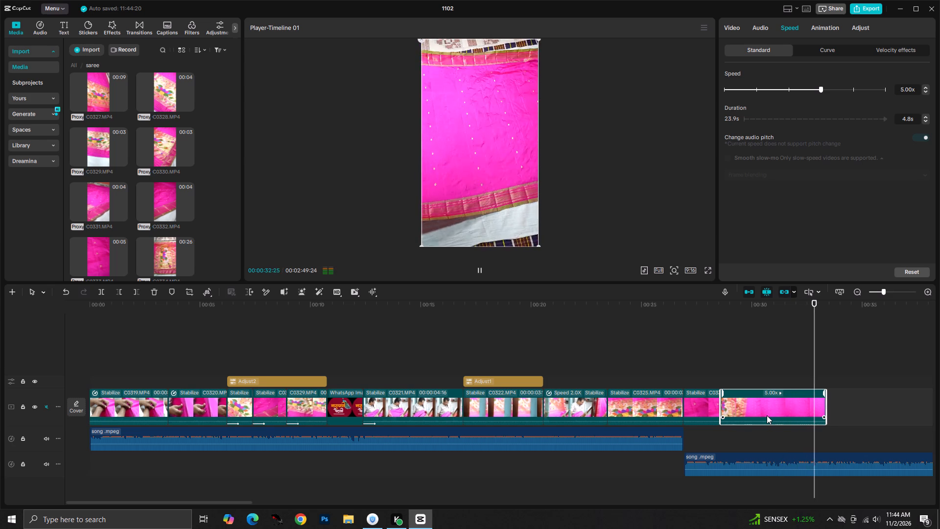
{"action": "key", "text": "space"}
{"action": "left_click_drag", "start_coordinate": [835, 339], "coordinate": [804, 341]}
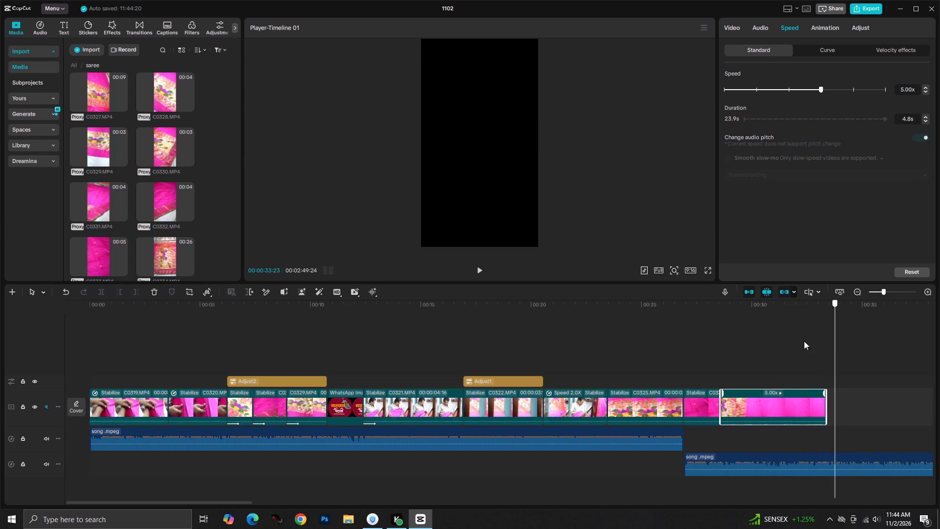
{"action": "left_click_drag", "start_coordinate": [804, 341], "coordinate": [776, 341]}
Audition C0335.MP4, C0336.MP4, C0324.MP4 and C0326.MP4 in the media library, and add C0326.MP4 directly after C0334.MP4 on the main track.
{"action": "scroll", "coordinate": [125, 216], "scroll_direction": "down", "scroll_amount": 4}
{"action": "scroll", "coordinate": [125, 216], "scroll_direction": "up", "scroll_amount": 3}
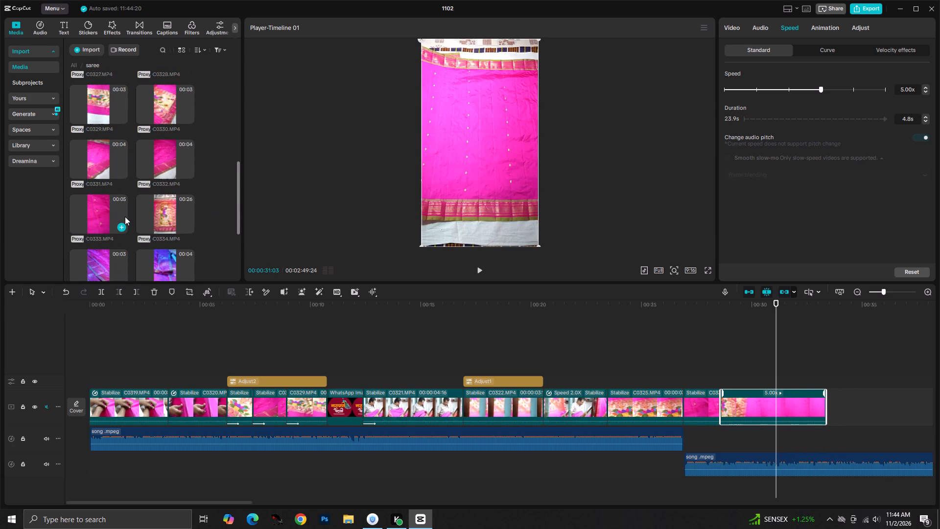
{"action": "scroll", "coordinate": [125, 216], "scroll_direction": "up", "scroll_amount": 1}
{"action": "scroll", "coordinate": [125, 216], "scroll_direction": "down", "scroll_amount": 3}
{"action": "left_click", "coordinate": [102, 187]}
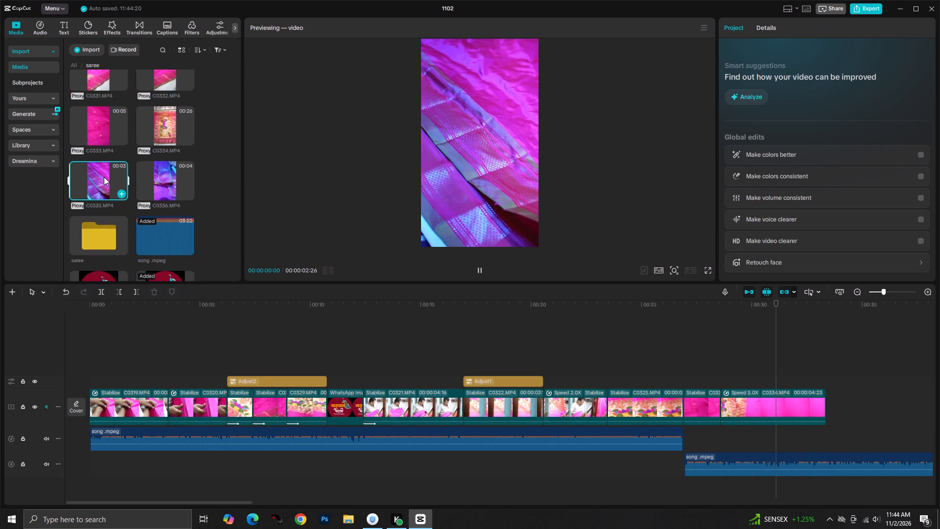
{"action": "double_click", "coordinate": [167, 173]}
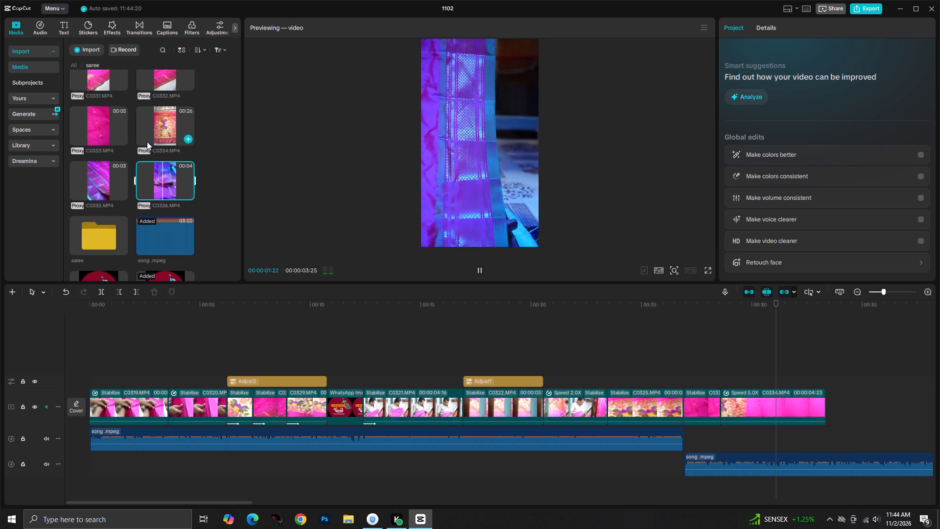
{"action": "scroll", "coordinate": [147, 142], "scroll_direction": "up", "scroll_amount": 7}
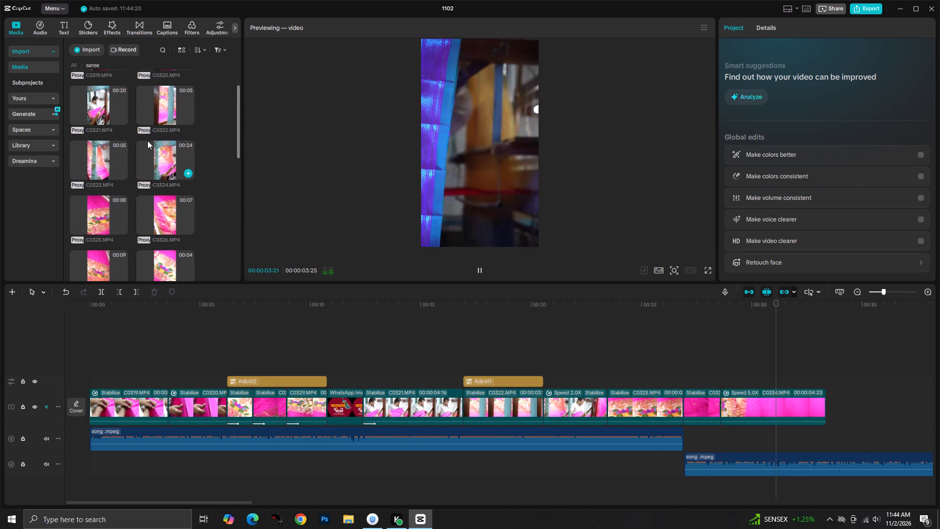
{"action": "left_click", "coordinate": [166, 104]}
{"action": "left_click", "coordinate": [162, 148]}
{"action": "scroll", "coordinate": [161, 149], "scroll_direction": "up", "scroll_amount": 2}
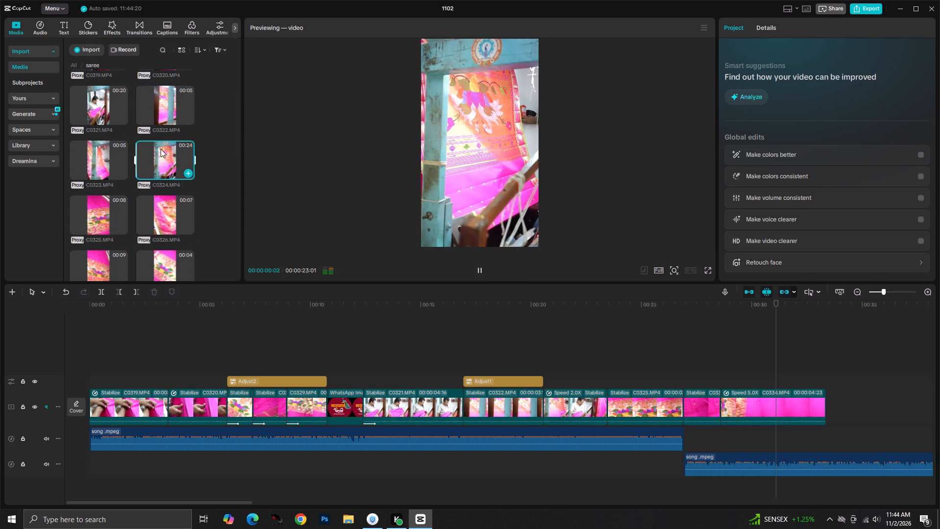
{"action": "scroll", "coordinate": [161, 149], "scroll_direction": "up", "scroll_amount": 7}
{"action": "scroll", "coordinate": [161, 149], "scroll_direction": "down", "scroll_amount": 3}
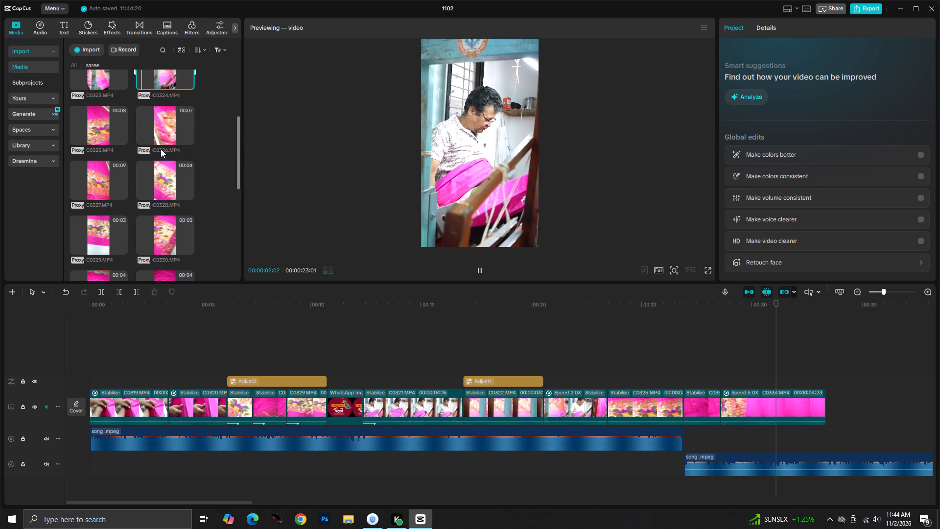
{"action": "scroll", "coordinate": [161, 149], "scroll_direction": "up", "scroll_amount": 1}
{"action": "left_click", "coordinate": [167, 166]}
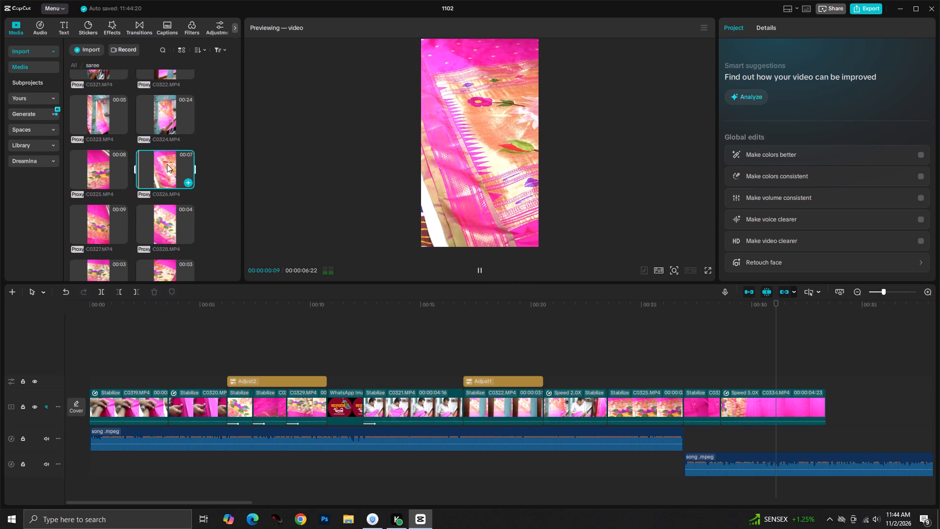
{"action": "left_click_drag", "start_coordinate": [167, 164], "coordinate": [828, 400]}
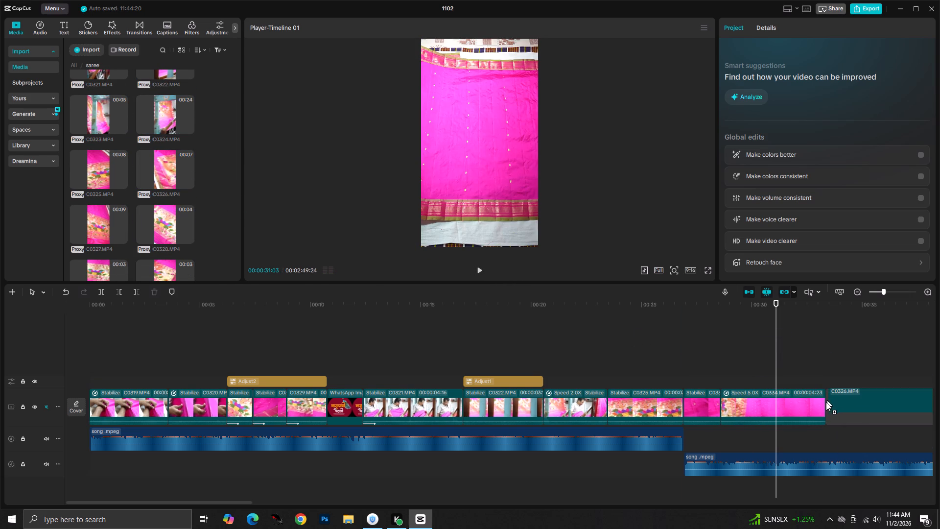
Stabilize C0326.MP4 at the Recommended level, split it at 00:00:35:11, and delete the part after the split.
{"action": "left_click_drag", "start_coordinate": [776, 356], "coordinate": [857, 359]}
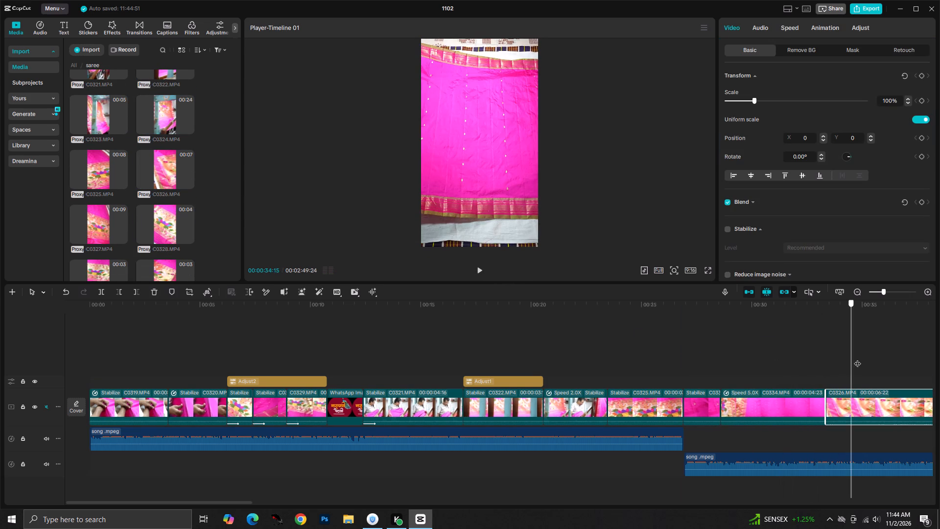
{"action": "left_click_drag", "start_coordinate": [857, 359], "coordinate": [857, 359]}
{"action": "key", "text": "space"}
{"action": "key", "text": "space"}
{"action": "left_click", "coordinate": [727, 228]}
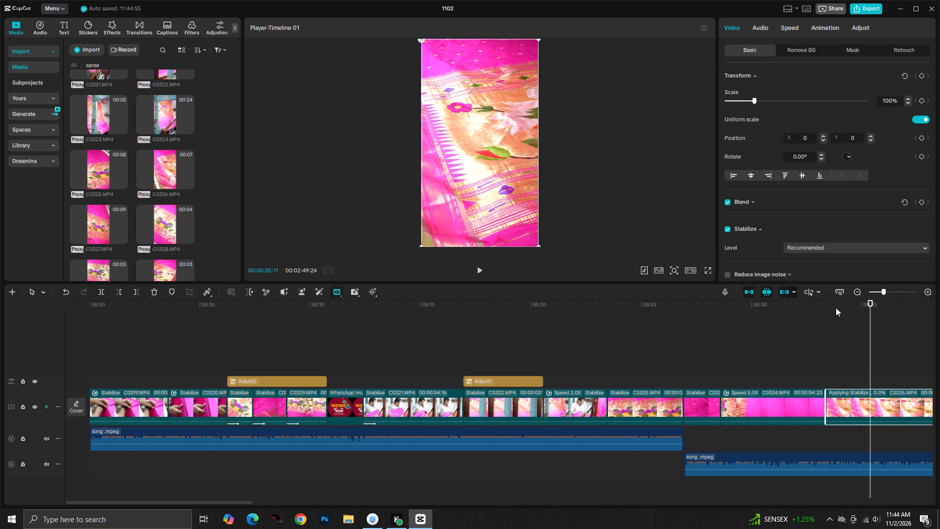
{"action": "left_click", "coordinate": [98, 289]}
{"action": "key", "text": "Delete"}
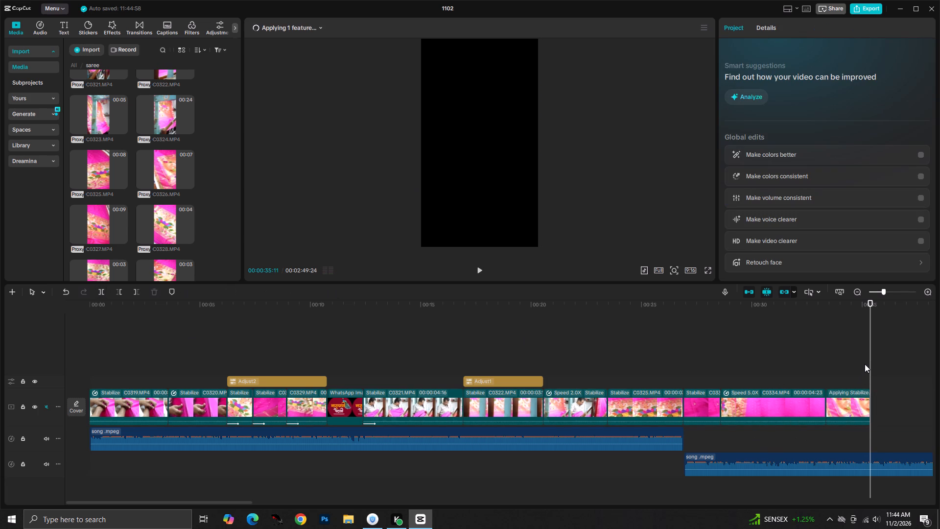
Preview the sequence from 00:00:23:26 through to C0326.MP4.
{"action": "left_click_drag", "start_coordinate": [869, 360], "coordinate": [616, 386]}
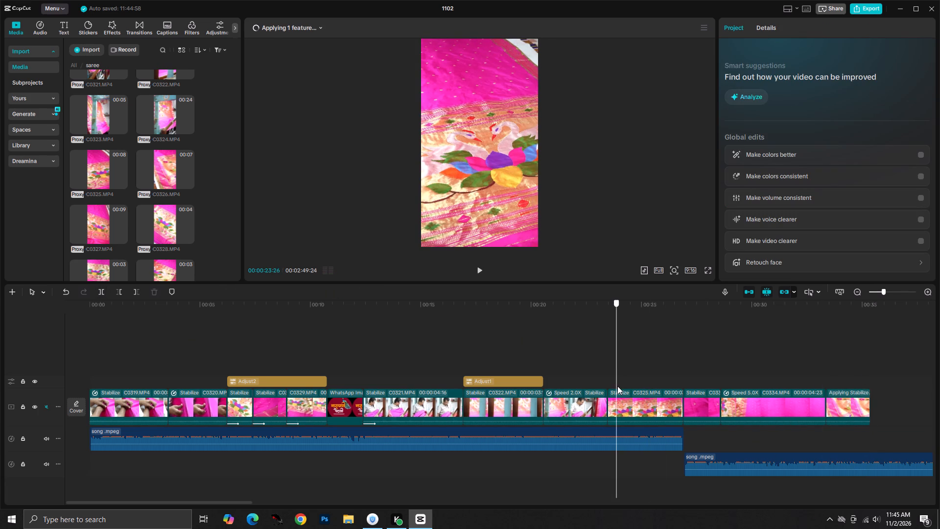
{"action": "key", "text": "space"}
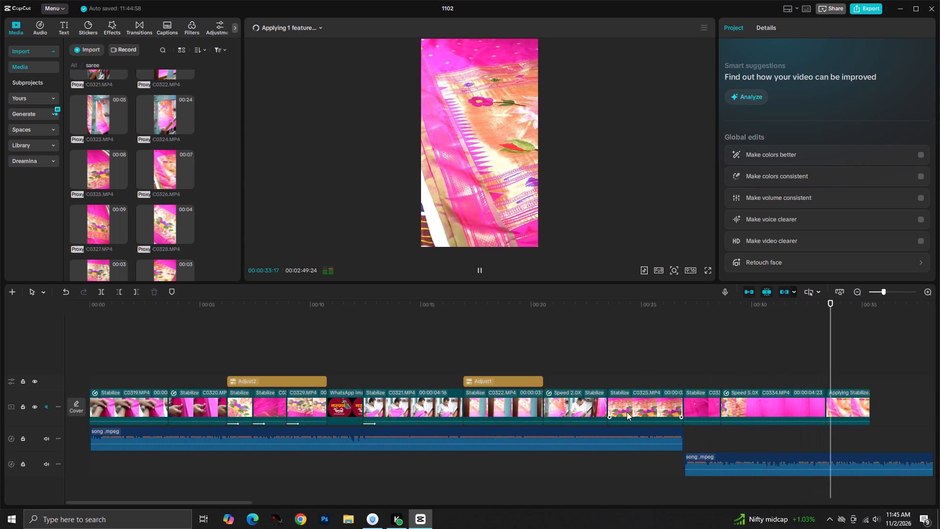
{"action": "key", "text": "space"}
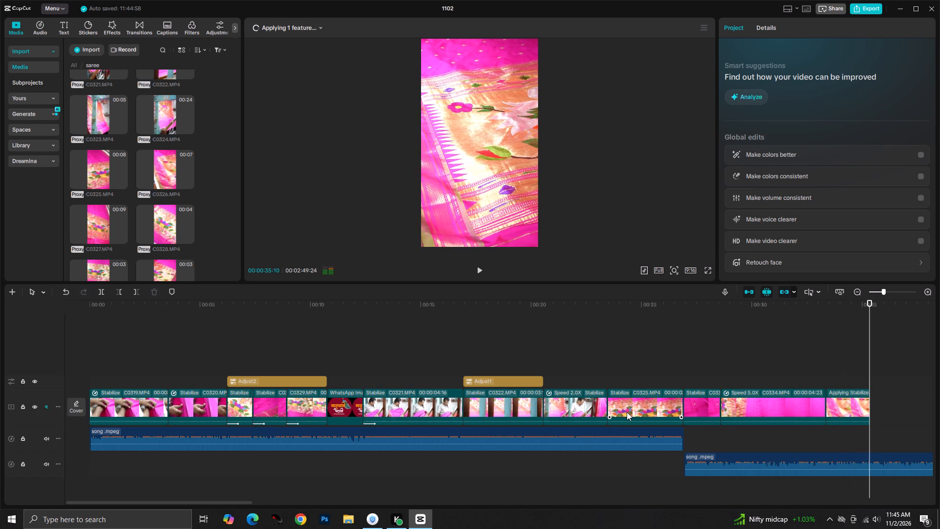
Split the second song clip at 00:00:35:10, where the video ends, and delete the remainder.
{"action": "left_click", "coordinate": [867, 463]}
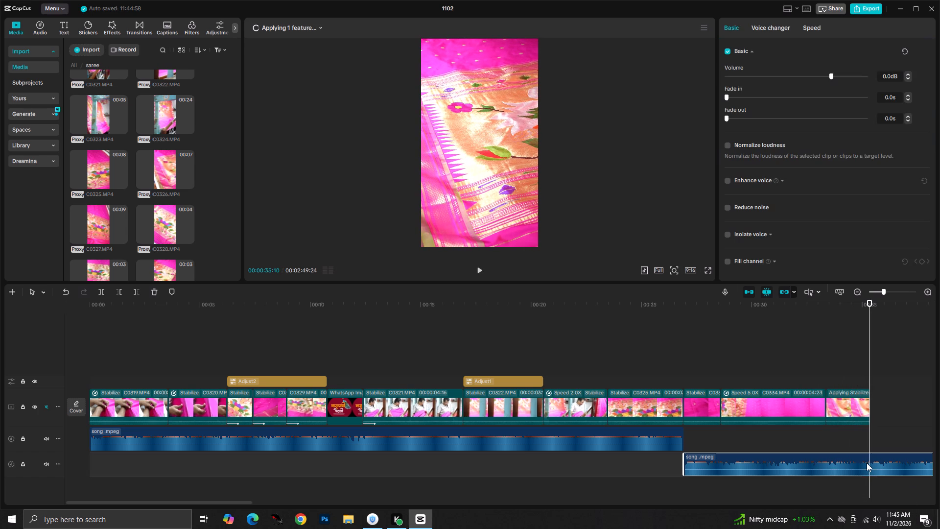
{"action": "left_click", "coordinate": [101, 292]}
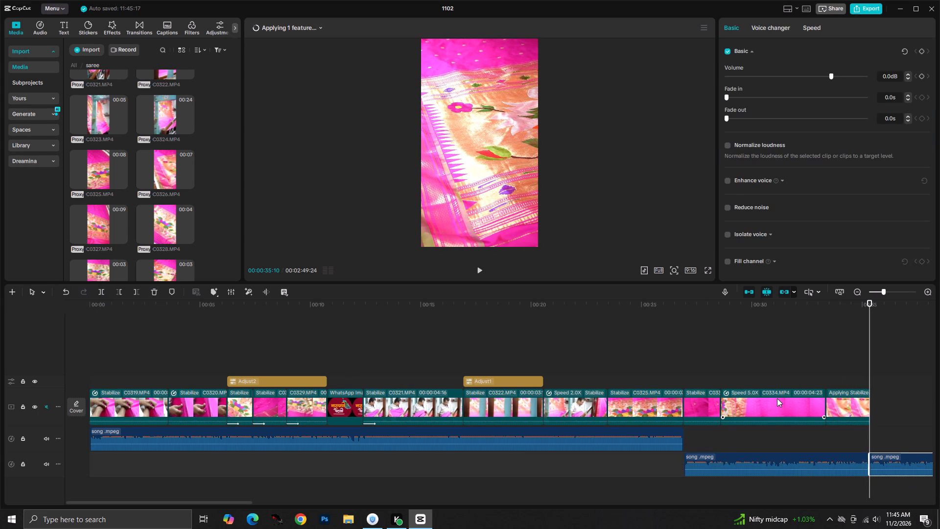
{"action": "key", "text": "Delete"}
Play the sequence from near its beginning and raise the headphone volume to 12.
{"action": "left_click", "coordinate": [844, 402]}
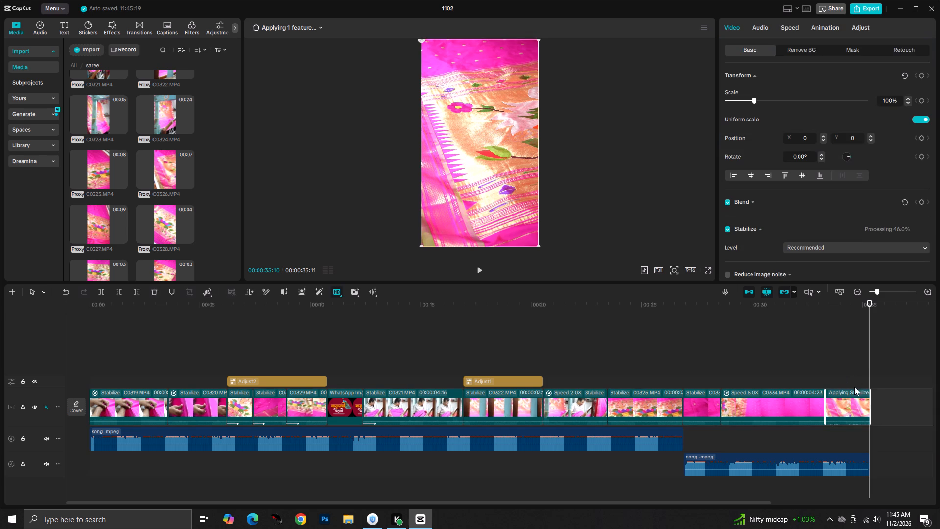
{"action": "left_click_drag", "start_coordinate": [870, 321], "coordinate": [0, 313]}
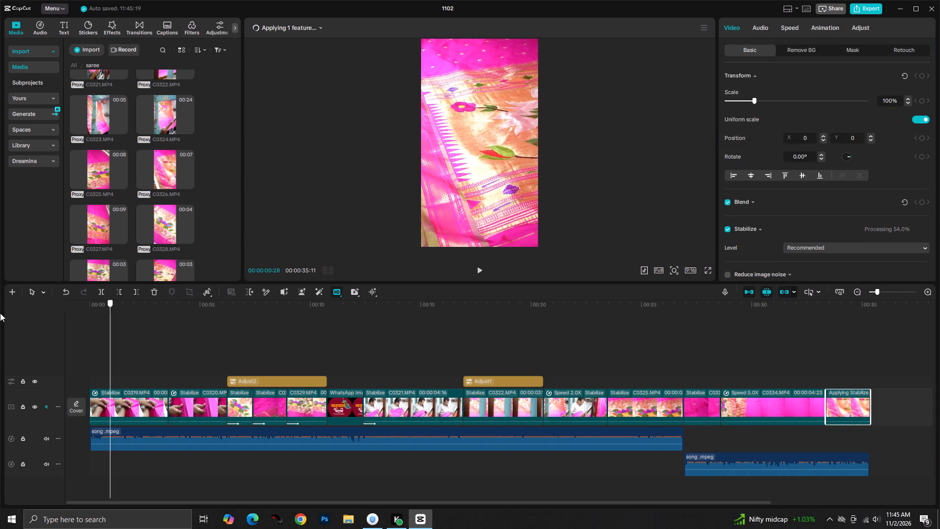
{"action": "left_click_drag", "start_coordinate": [0, 313], "coordinate": [0, 312]}
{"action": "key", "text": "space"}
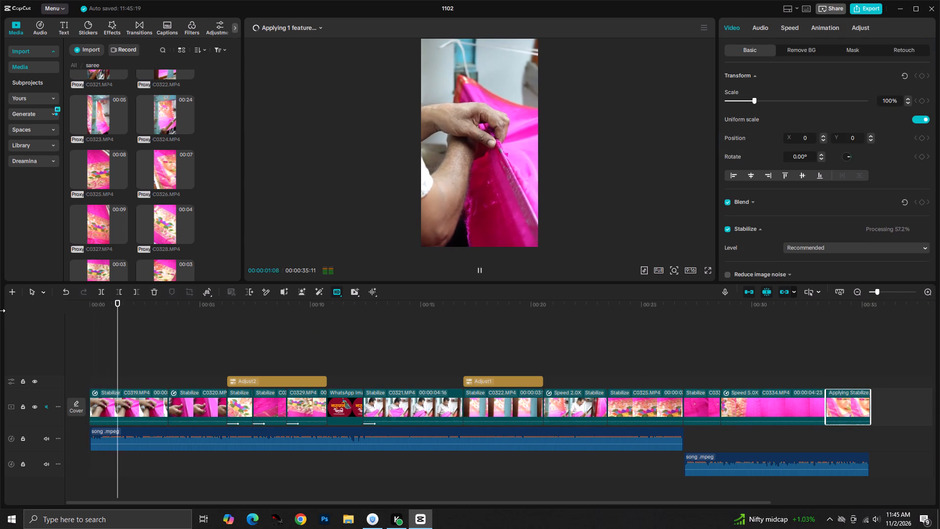
{"action": "left_click", "coordinate": [876, 521]}
{"action": "left_click", "coordinate": [875, 519]}
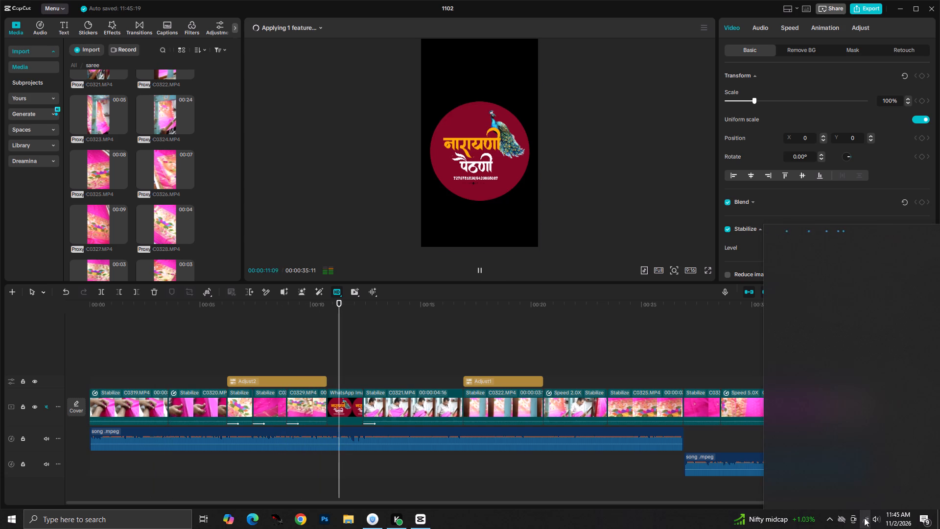
{"action": "left_click", "coordinate": [728, 344]}
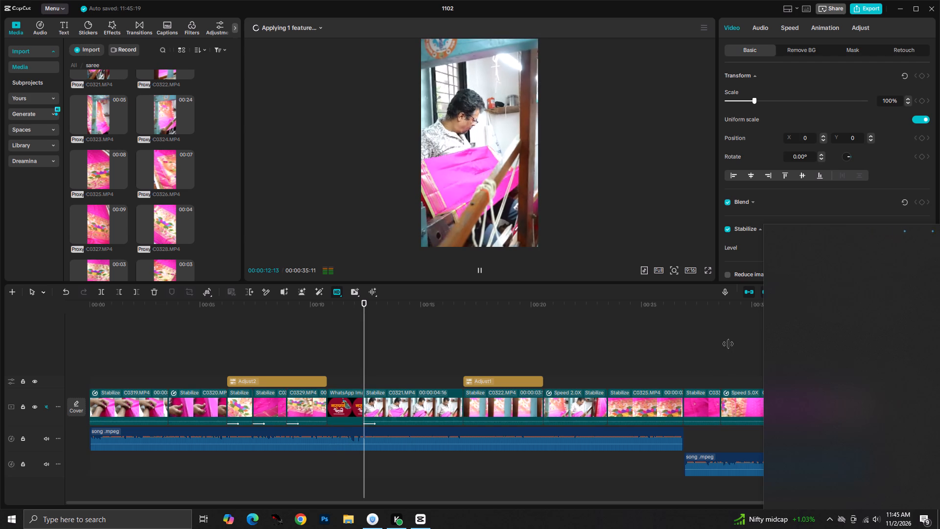
{"action": "left_click", "coordinate": [875, 517]}
{"action": "scroll", "coordinate": [877, 490], "scroll_direction": "up", "scroll_amount": 3}
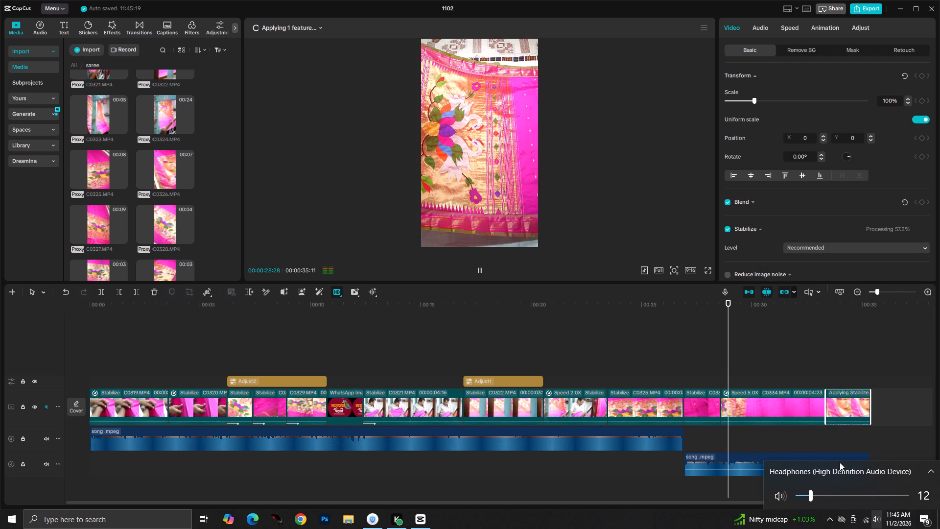
{"action": "left_click", "coordinate": [702, 340]}
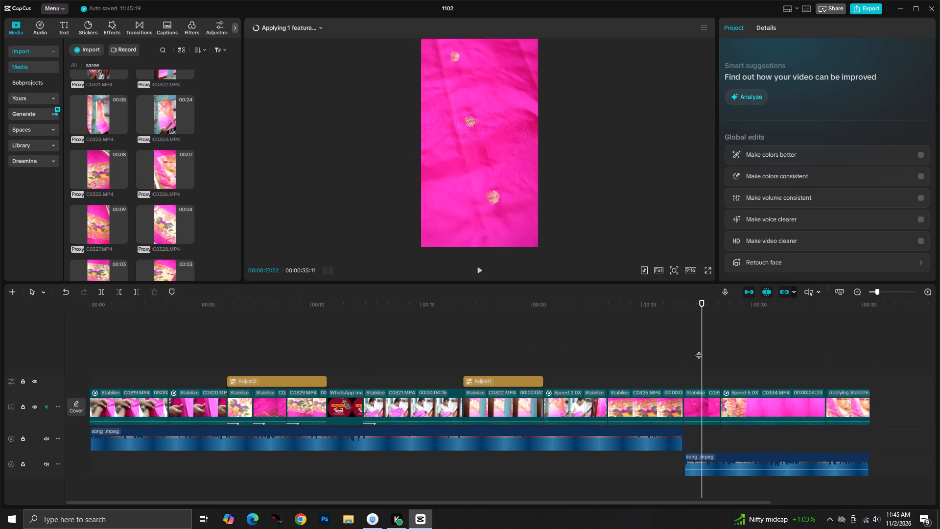
Play back the whole sequence from 00:00:00:00 to near its end, checking the clips against the song.
{"action": "left_click_drag", "start_coordinate": [700, 350], "coordinate": [0, 262]}
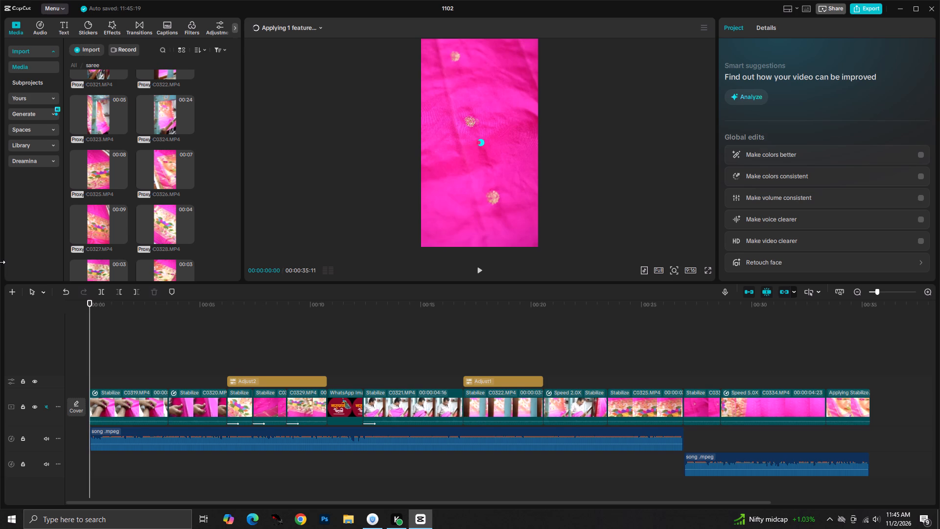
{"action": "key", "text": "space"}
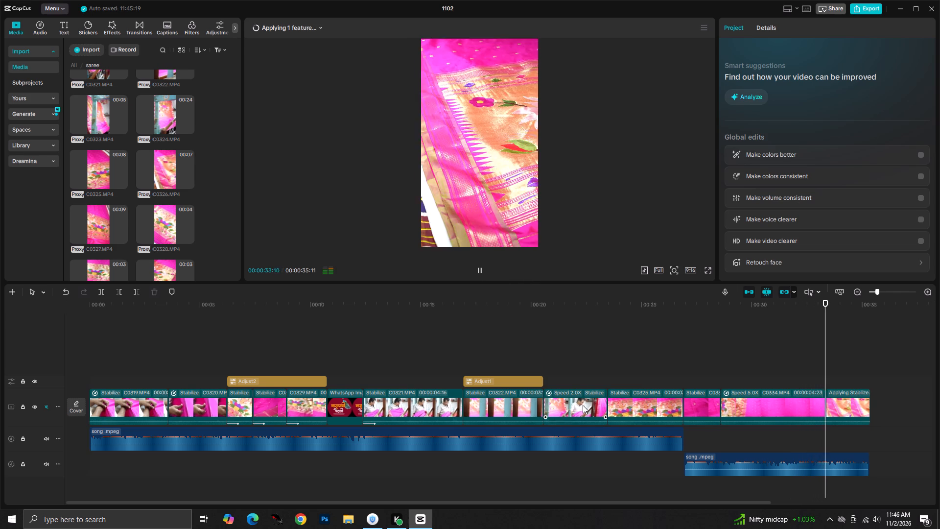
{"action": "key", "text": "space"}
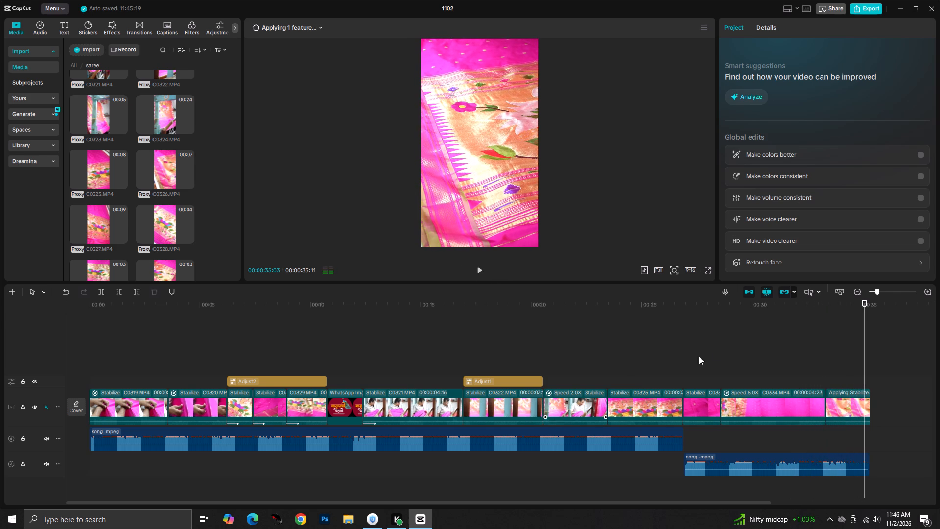
Add the WhatsApp logo image from 11.29.50 AM as an overlay above the adjustment layers, starting at 00:00:00:00.
{"action": "left_click_drag", "start_coordinate": [862, 332], "coordinate": [701, 336]}
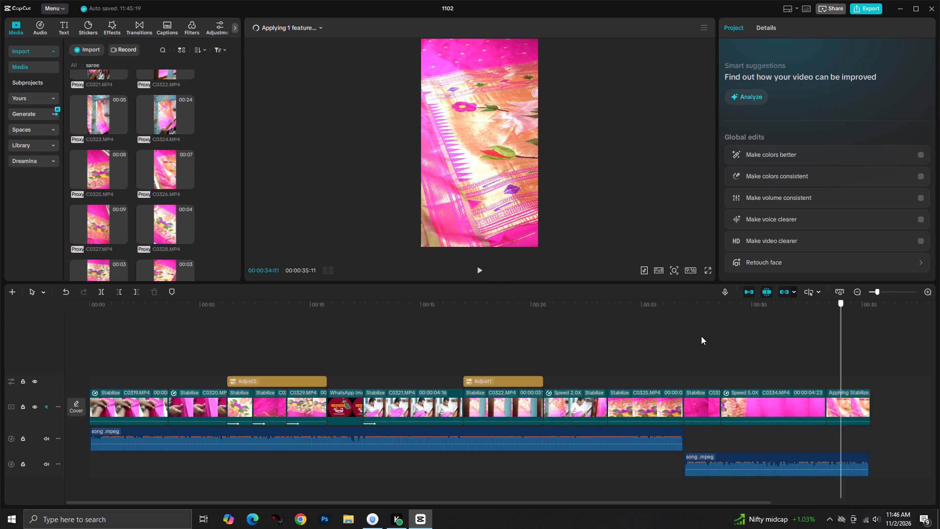
{"action": "left_click_drag", "start_coordinate": [701, 336], "coordinate": [39, 270]}
{"action": "scroll", "coordinate": [105, 159], "scroll_direction": "down", "scroll_amount": 8}
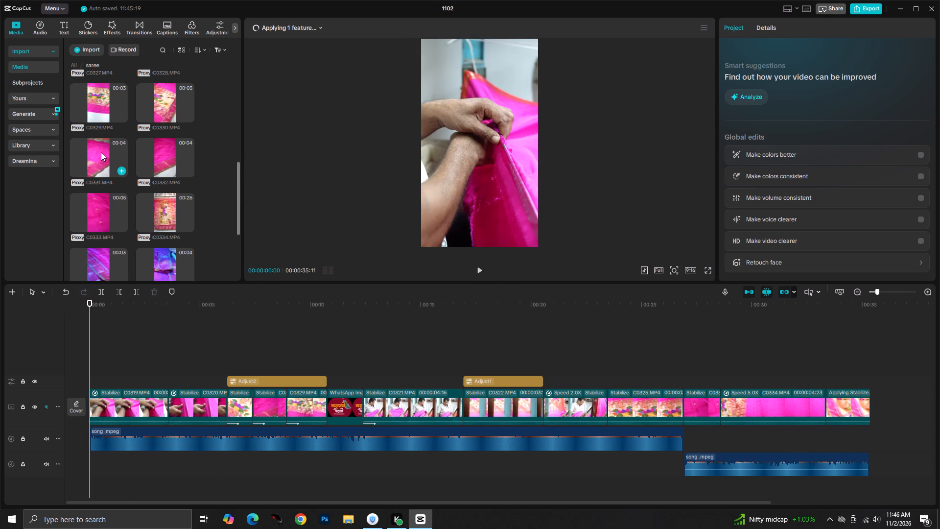
{"action": "scroll", "coordinate": [101, 152], "scroll_direction": "down", "scroll_amount": 5}
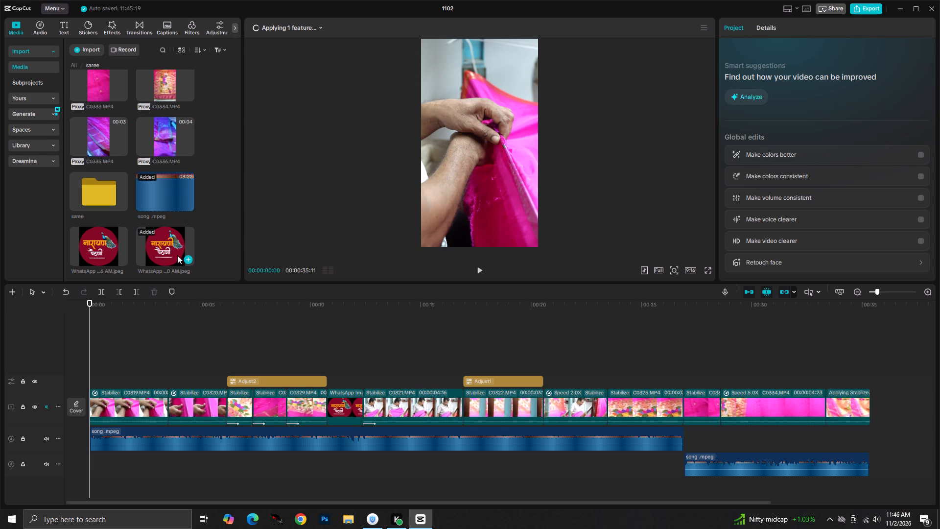
{"action": "left_click", "coordinate": [188, 256]}
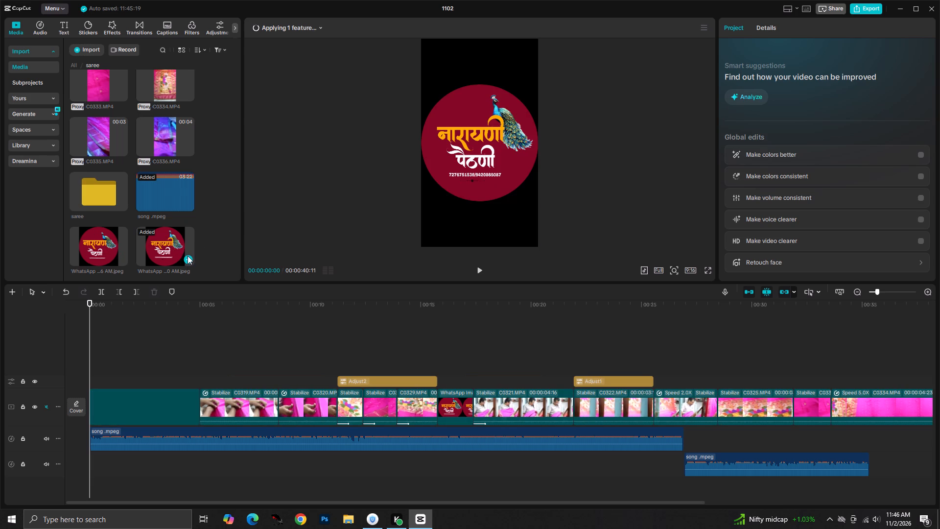
{"action": "left_click_drag", "start_coordinate": [146, 408], "coordinate": [163, 346]}
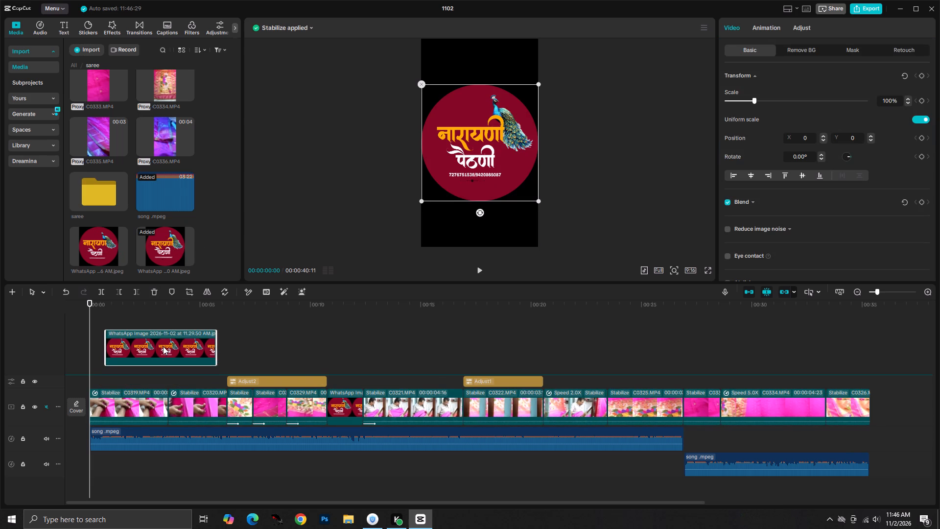
{"action": "left_click_drag", "start_coordinate": [163, 346], "coordinate": [141, 367]}
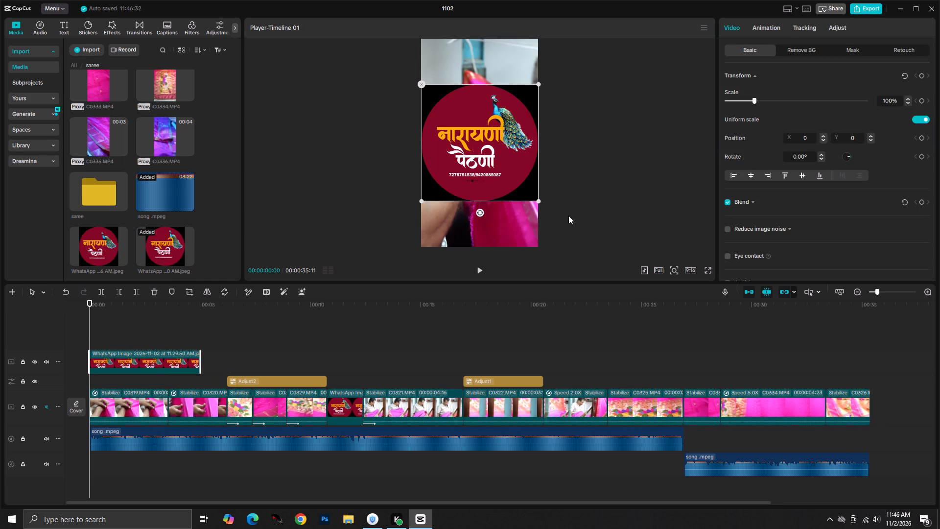
Remove the black background of the logo overlay with Auto removal.
{"action": "left_click", "coordinate": [804, 49]}
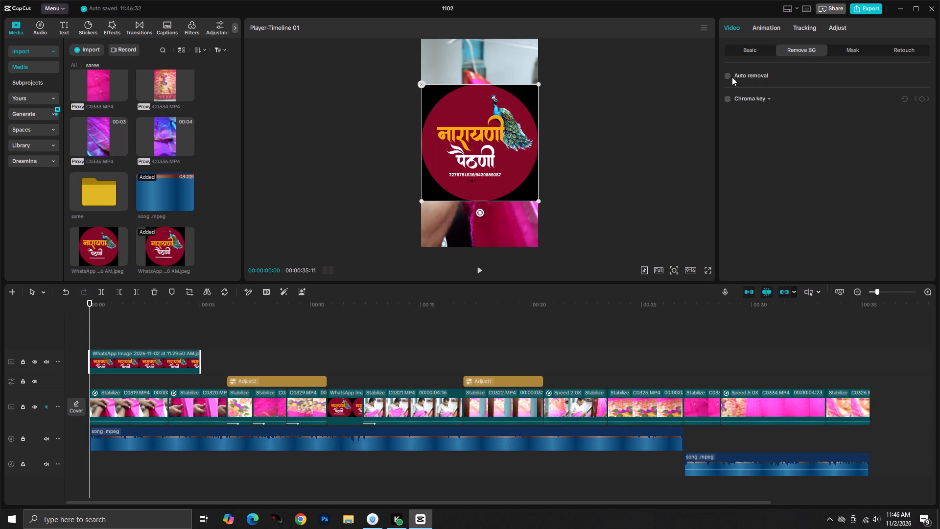
{"action": "left_click", "coordinate": [728, 75]}
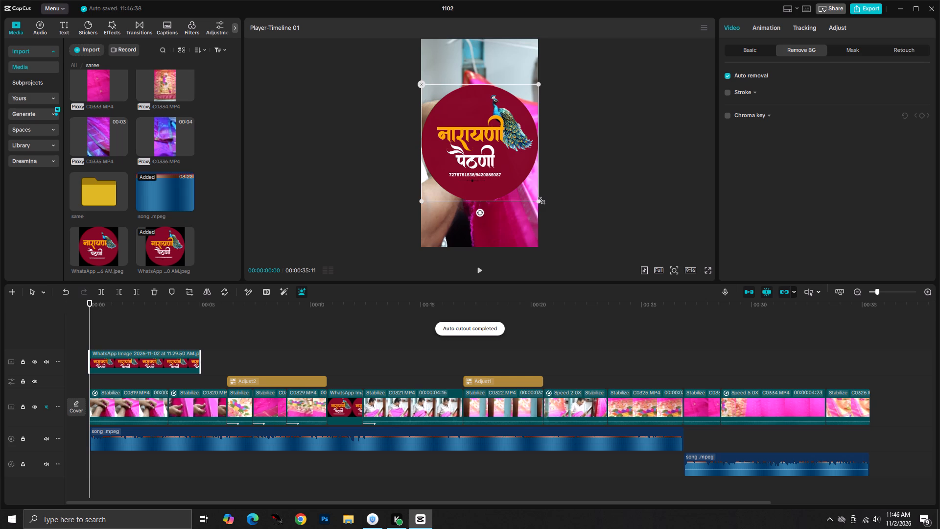
Scale the logo overlay down to a small watermark, about one sixth of the frame width.
{"action": "left_click_drag", "start_coordinate": [539, 199], "coordinate": [471, 131]}
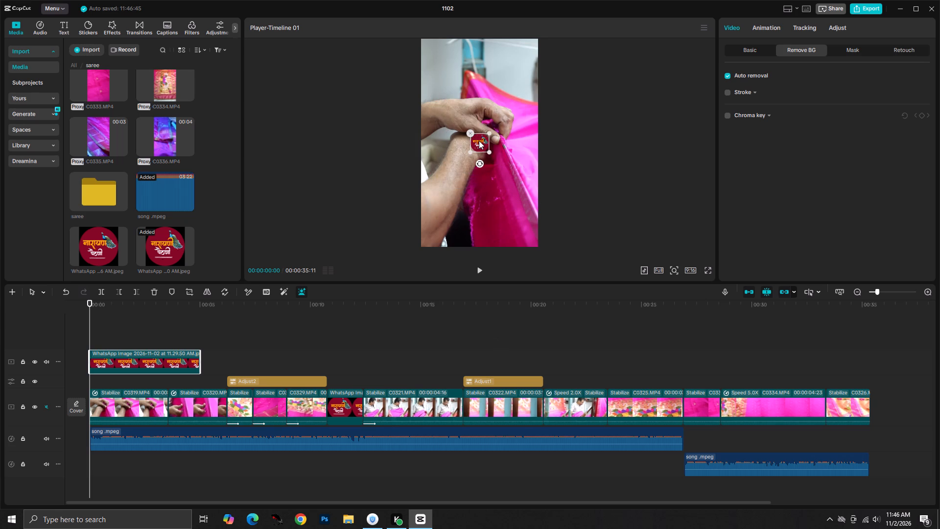
Move the small logo overlay to the upper-right corner of the video frame.
{"action": "left_click_drag", "start_coordinate": [479, 141], "coordinate": [517, 51]}
{"action": "left_click", "coordinate": [591, 166]}
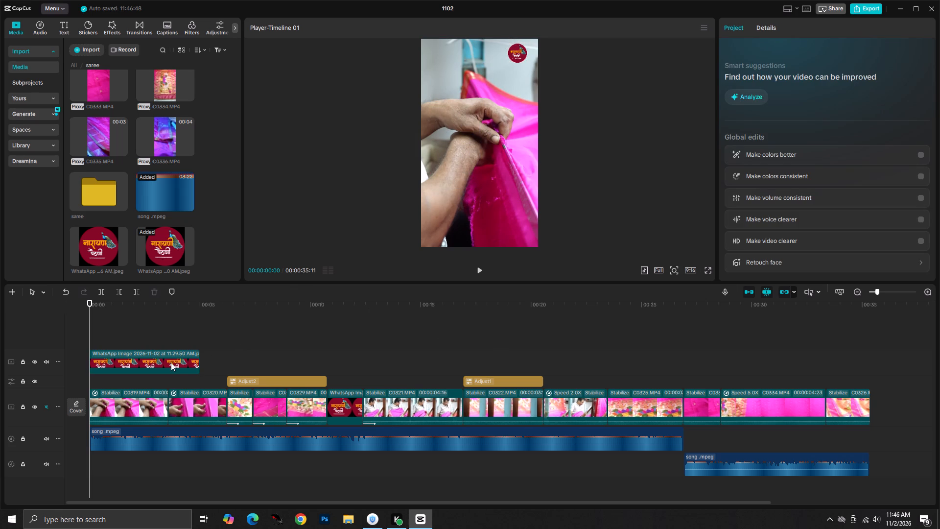
Extend the logo overlay to the end of the main track, for a duration of 00:00:35:10.
{"action": "left_click", "coordinate": [173, 362]}
{"action": "left_click_drag", "start_coordinate": [198, 358], "coordinate": [210, 355]}
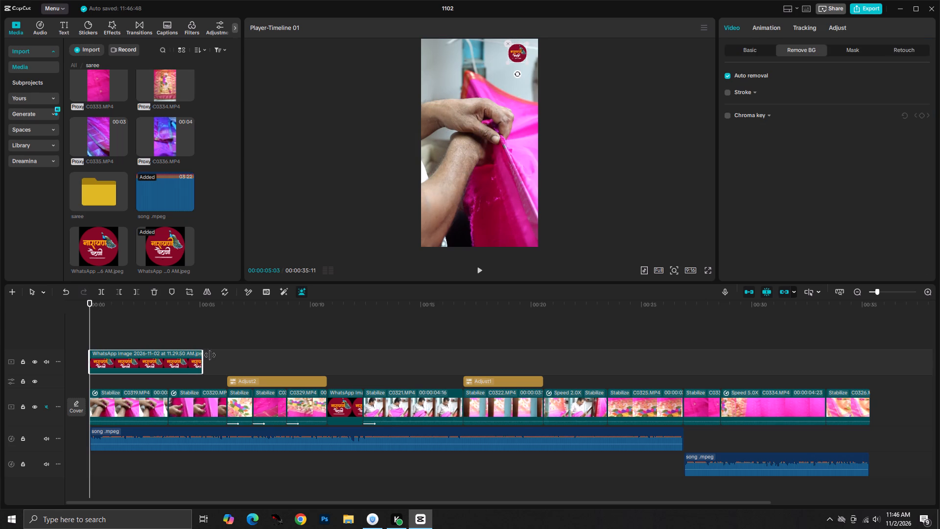
{"action": "left_click_drag", "start_coordinate": [210, 355], "coordinate": [862, 364]}
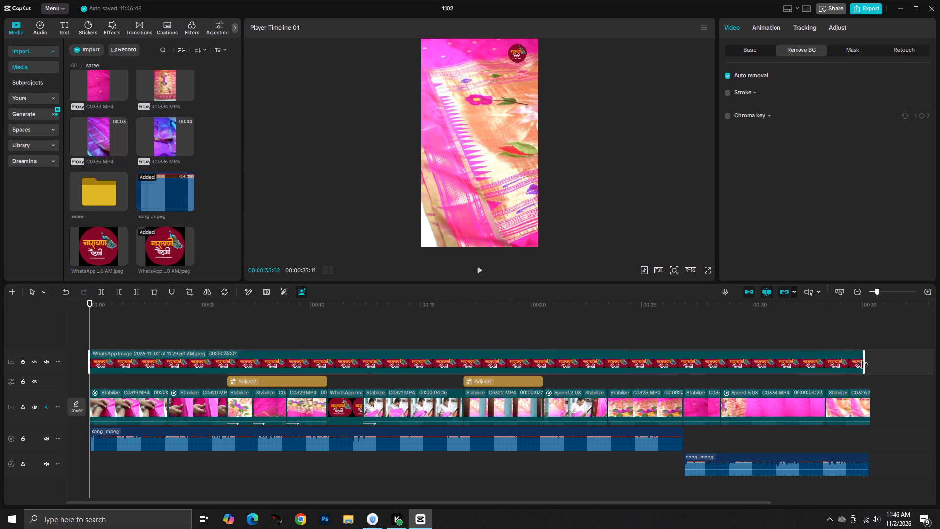
{"action": "left_click_drag", "start_coordinate": [862, 364], "coordinate": [867, 366]}
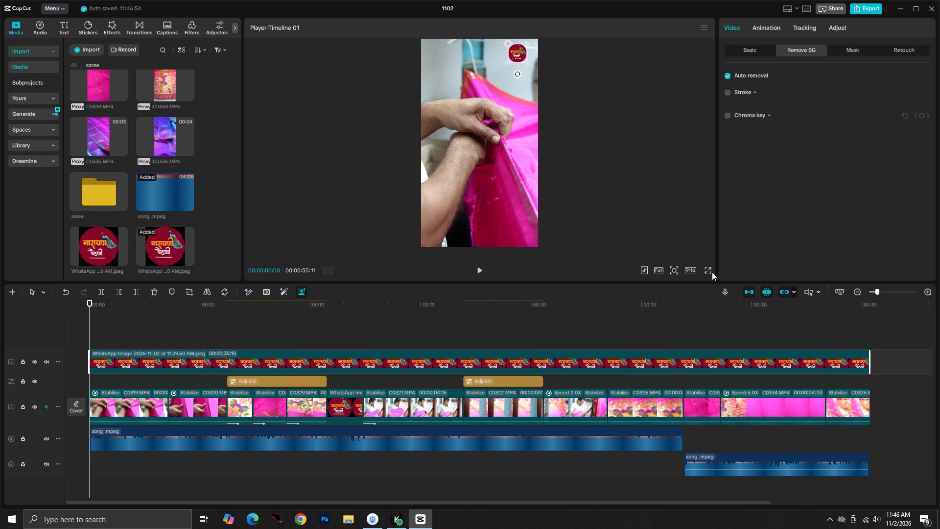
Play the video full-screen from the beginning to review the clips with the logo overlay.
{"action": "left_click", "coordinate": [709, 272]}
{"action": "key", "text": "space"}
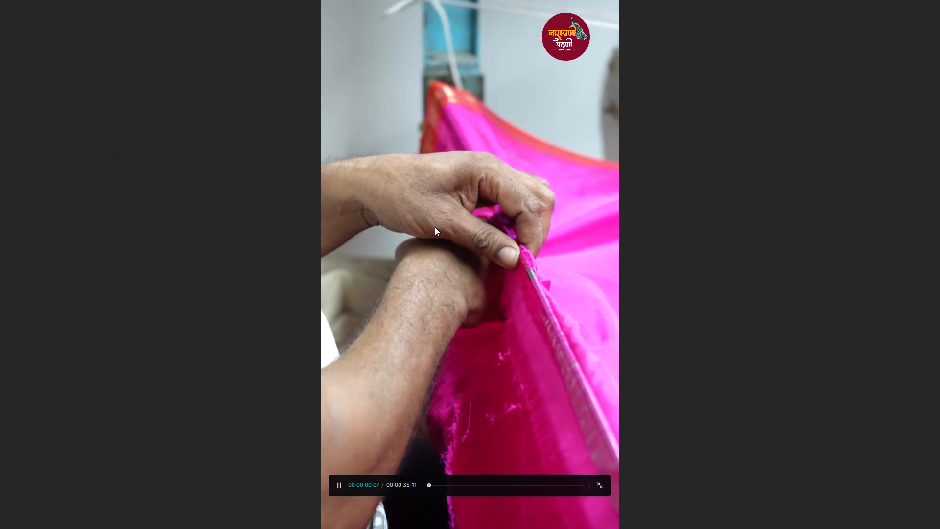
{"action": "key", "text": "space"}
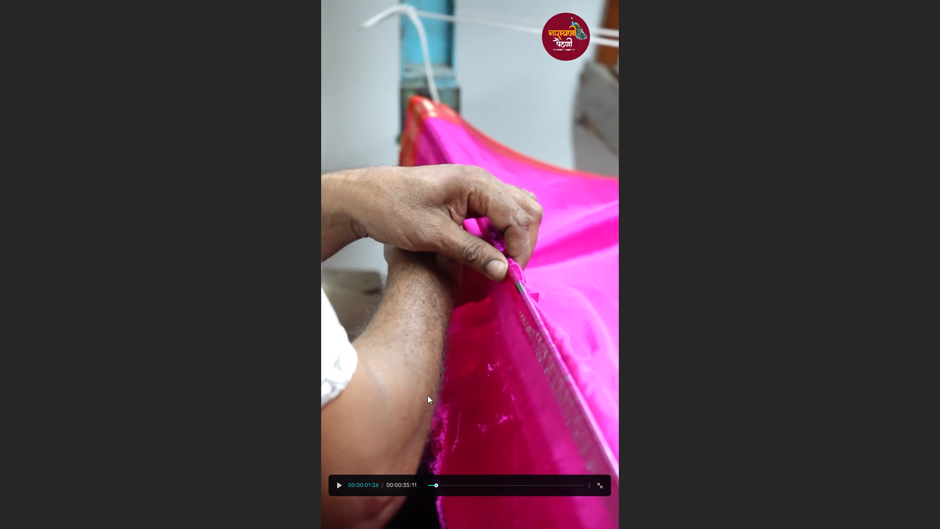
{"action": "left_click_drag", "start_coordinate": [433, 485], "coordinate": [420, 485]}
{"action": "key", "text": "space"}
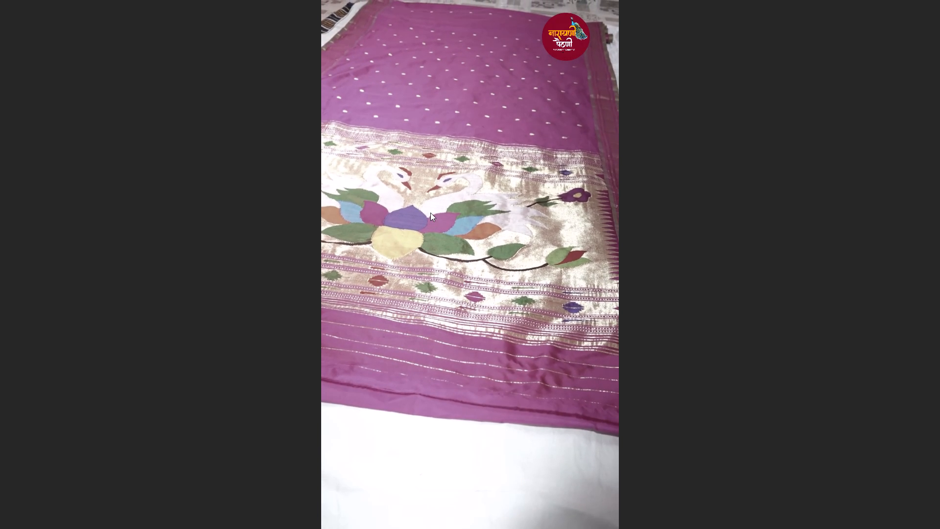
{"action": "key", "text": "space"}
{"action": "left_click", "coordinate": [557, 457]}
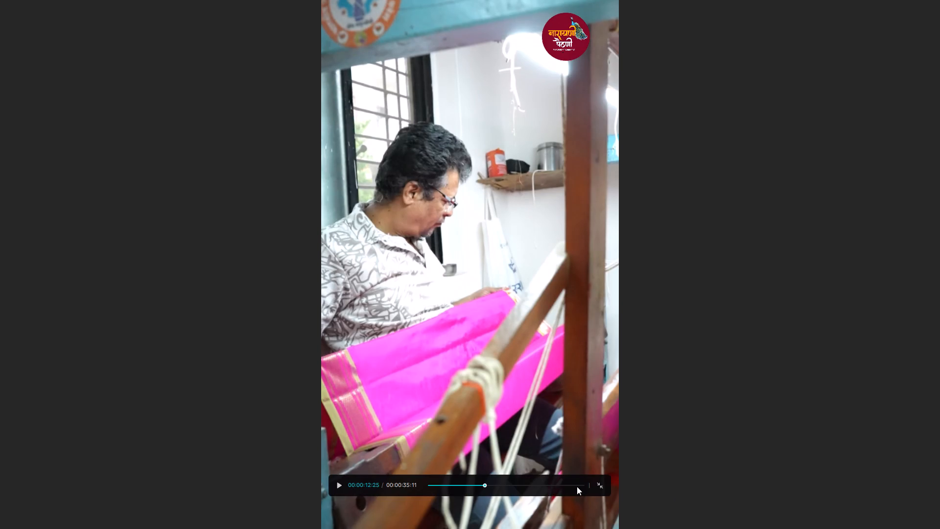
Exit the full-screen preview and replay the sequence from the start through the first clips.
{"action": "left_click", "coordinate": [602, 485]}
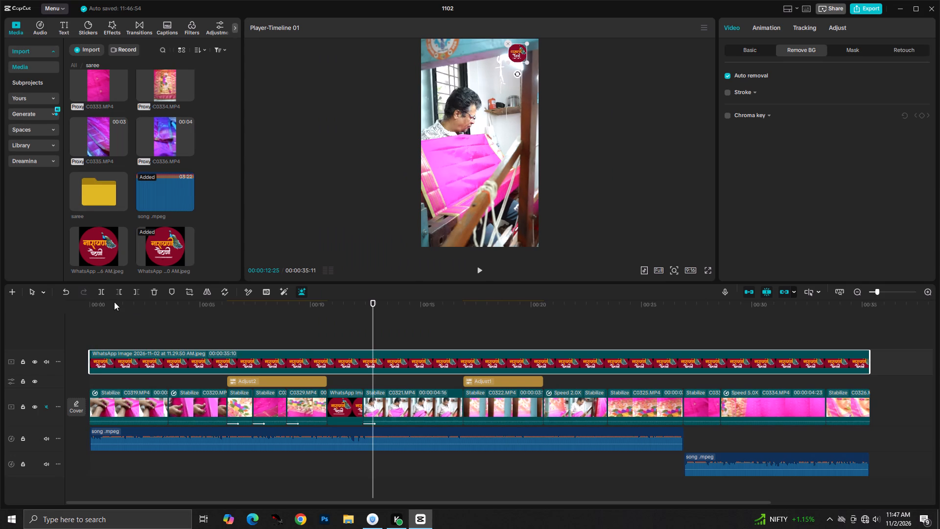
{"action": "left_click_drag", "start_coordinate": [373, 319], "coordinate": [0, 327]}
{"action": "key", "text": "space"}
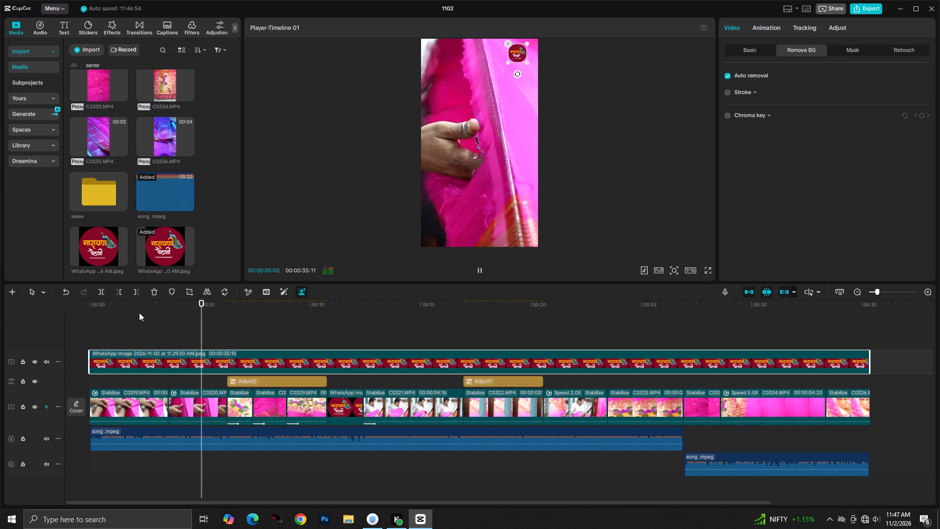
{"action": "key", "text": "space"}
Connect the computer to the realme P1 Speed 5G Wi-Fi network and return to the video project.
{"action": "left_click", "coordinate": [867, 519]}
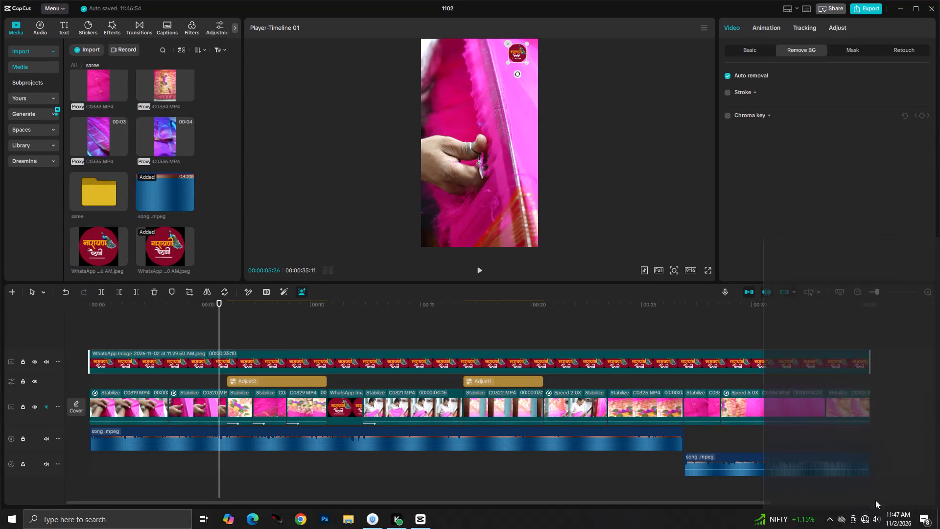
{"action": "scroll", "coordinate": [851, 352], "scroll_direction": "up", "scroll_amount": 7}
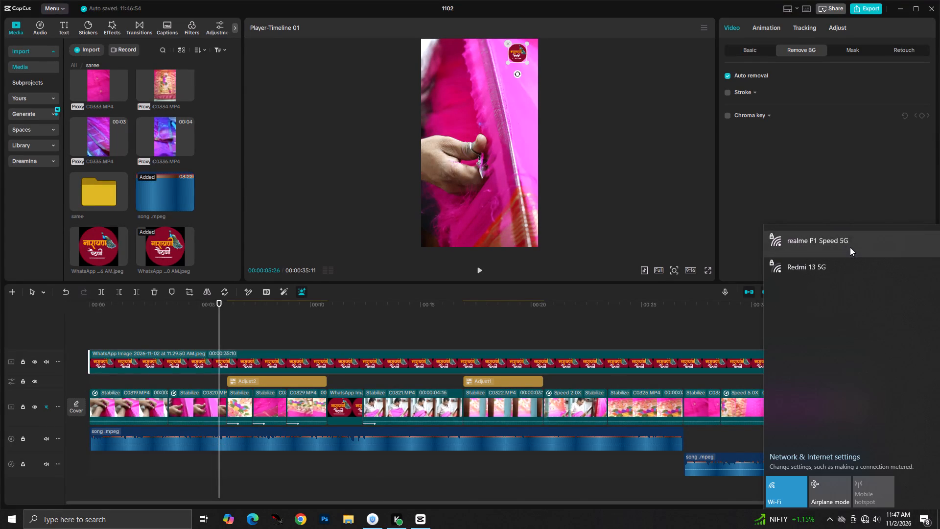
{"action": "left_click", "coordinate": [850, 245]}
{"action": "left_click", "coordinate": [907, 290]}
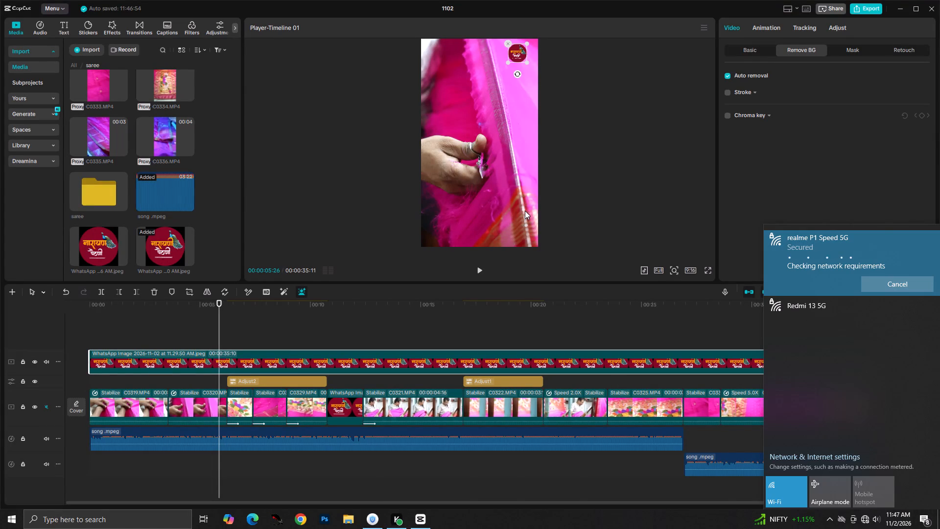
{"action": "left_click", "coordinate": [659, 183]}
Play the sequence on from 00:00:05:26 past the full-frame logo clip into C0321.MP4 to check the logo overlay.
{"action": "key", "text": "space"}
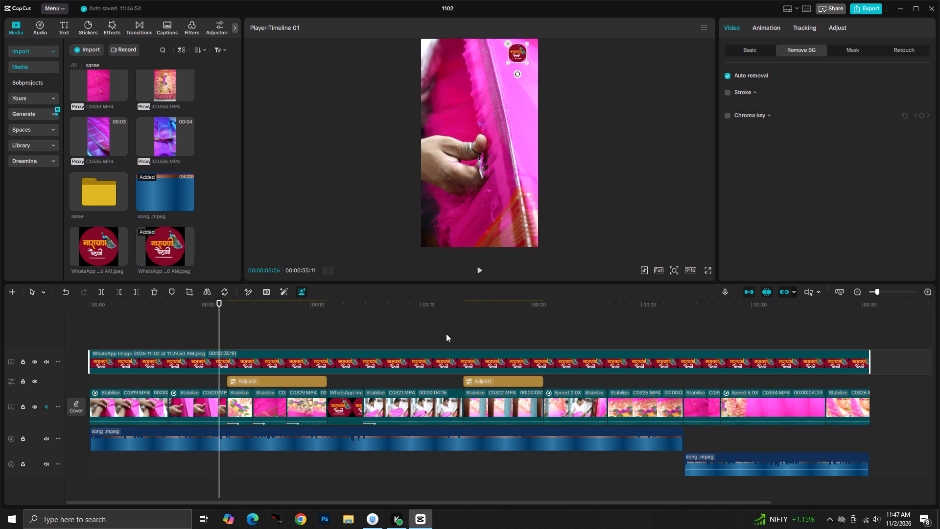
{"action": "left_click", "coordinate": [480, 269]}
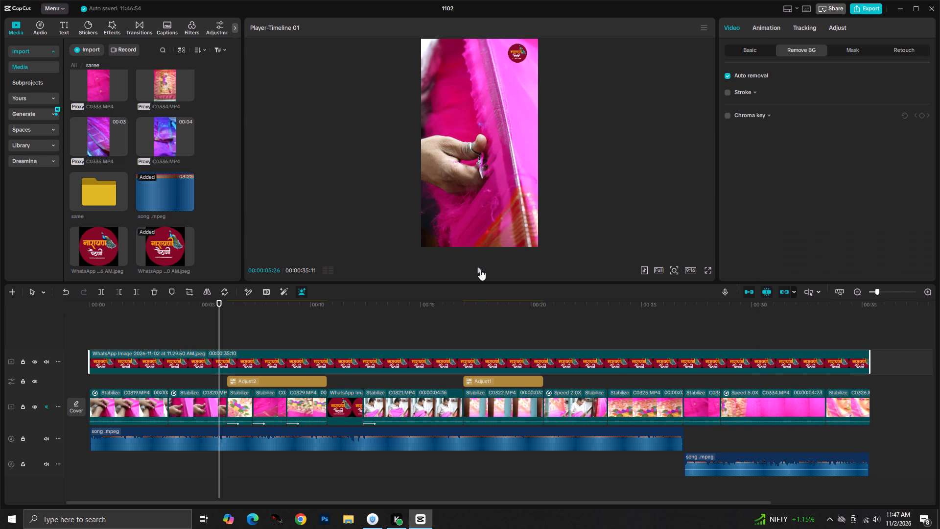
{"action": "left_click", "coordinate": [479, 270]}
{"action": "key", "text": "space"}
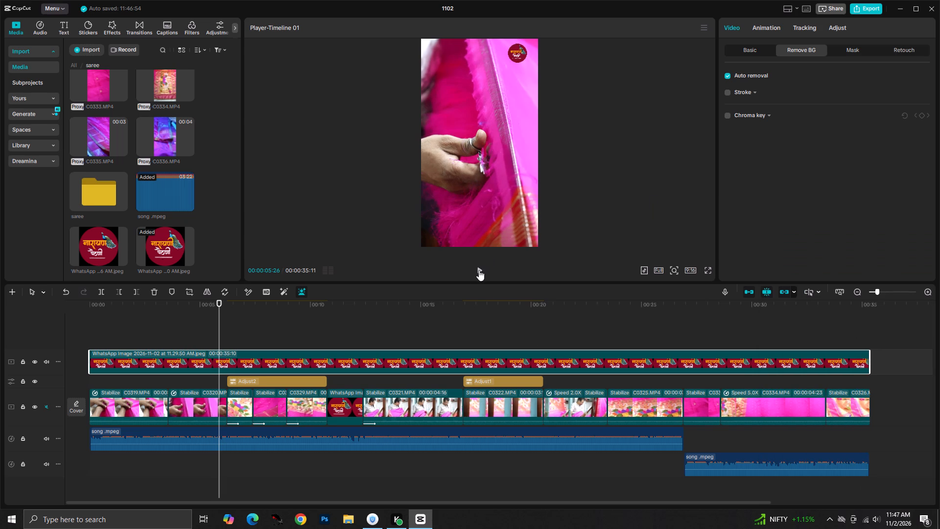
{"action": "left_click", "coordinate": [479, 270]}
{"action": "left_click", "coordinate": [479, 270]}
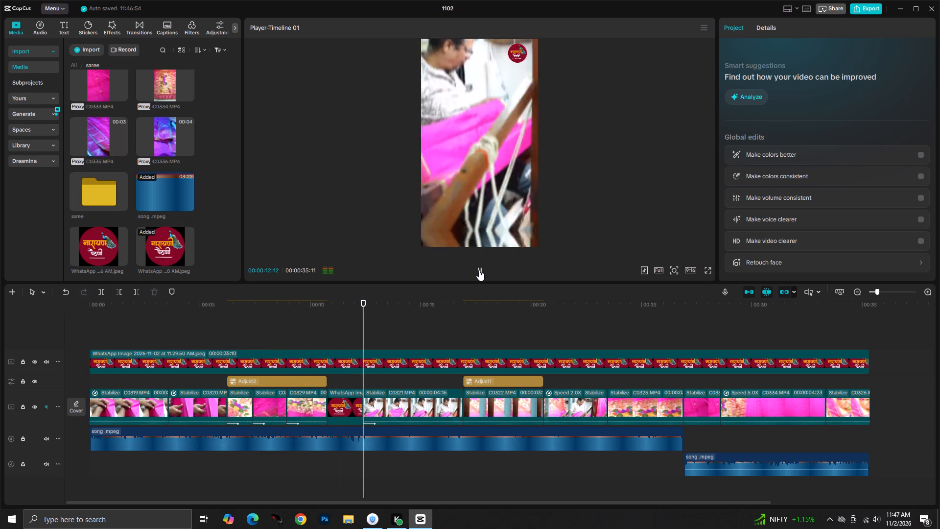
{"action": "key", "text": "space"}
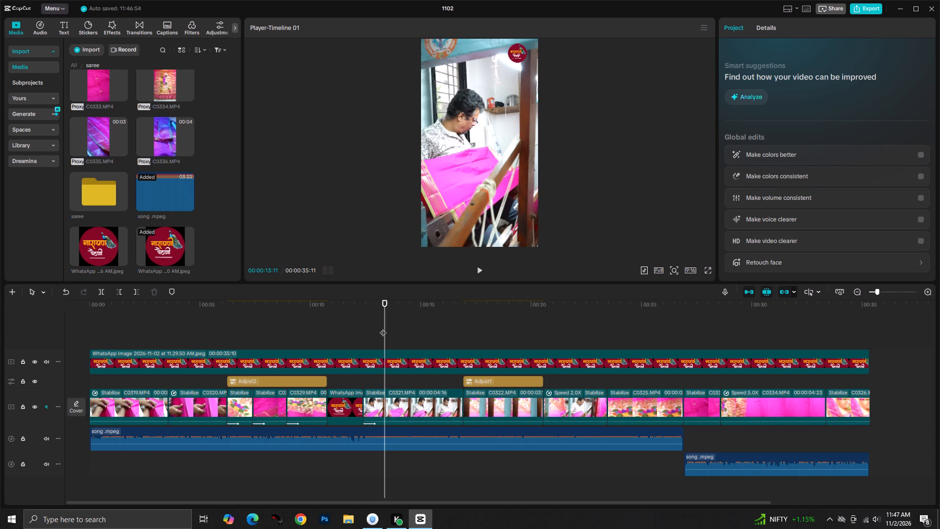
Split the small logo overlay at 00:00:10:23, where the full-frame logo clip starts on the main track.
{"action": "left_click_drag", "start_coordinate": [383, 327], "coordinate": [328, 337]}
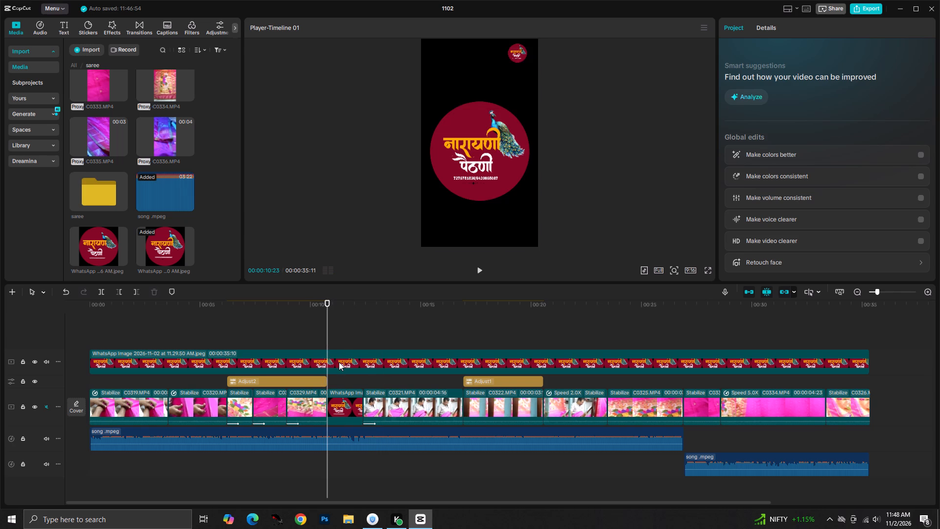
{"action": "left_click", "coordinate": [339, 362]}
{"action": "left_click", "coordinate": [98, 289]}
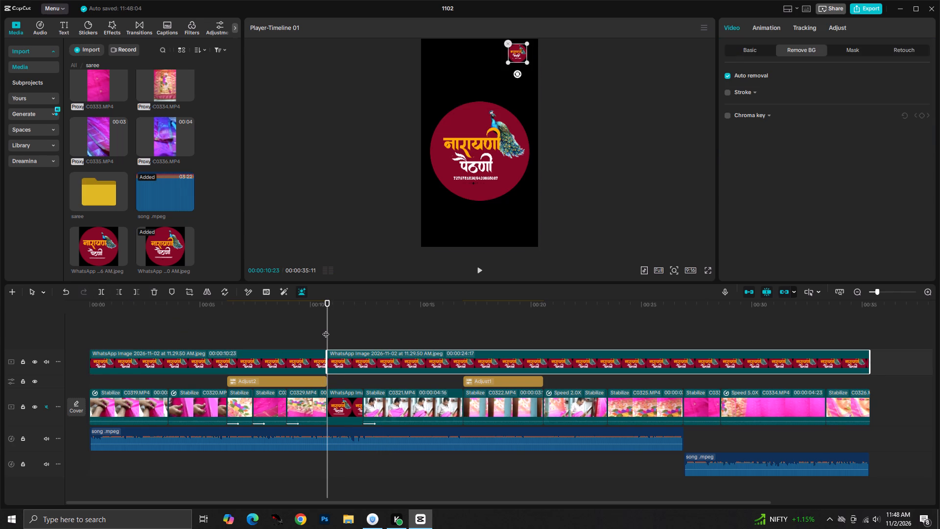
Split the second logo overlay segment at 00:00:12:12 and delete its part above the large logo image.
{"action": "left_click_drag", "start_coordinate": [326, 329], "coordinate": [365, 326]}
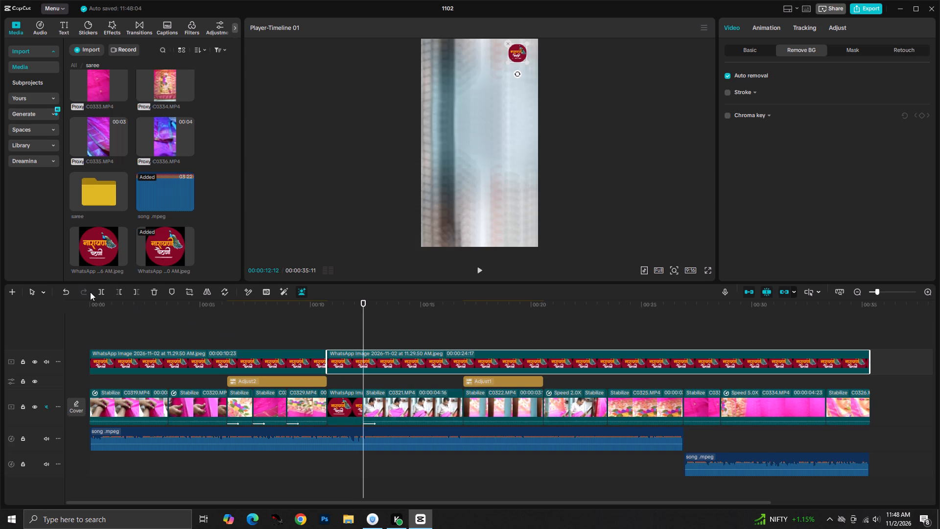
{"action": "left_click", "coordinate": [97, 289]}
{"action": "left_click", "coordinate": [348, 357]}
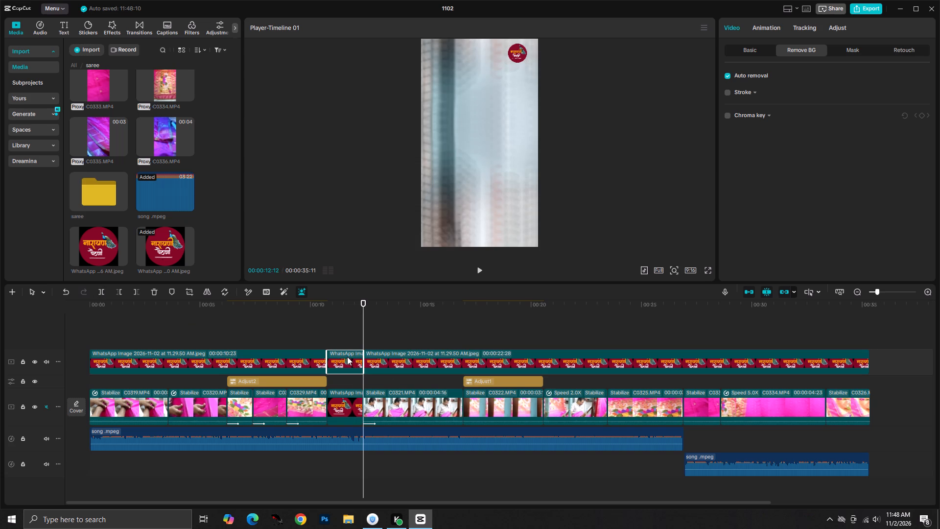
{"action": "key", "text": "Delete"}
Preview the video from the start to 00:00:15:00 and inspect the corner logo in full-screen view.
{"action": "left_click_drag", "start_coordinate": [364, 324], "coordinate": [0, 335]}
{"action": "key", "text": "space"}
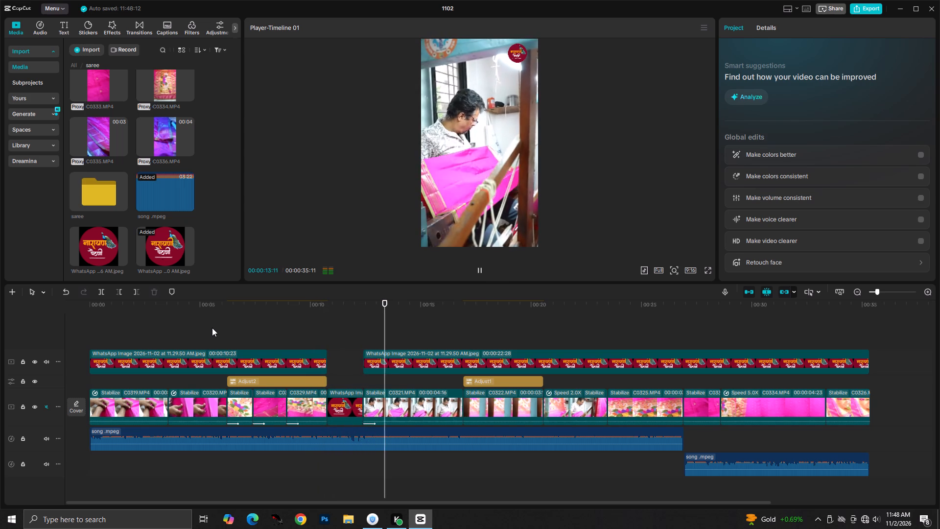
{"action": "key", "text": "space"}
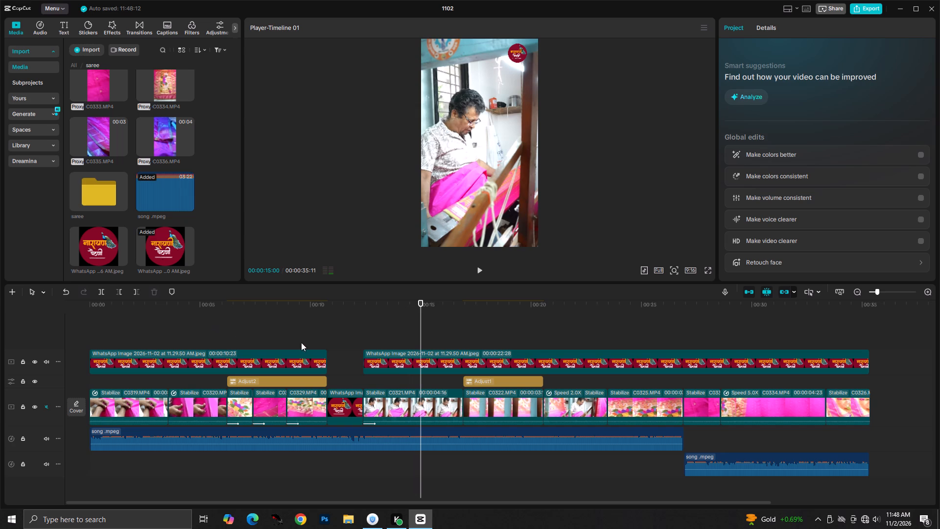
{"action": "left_click", "coordinate": [707, 267]}
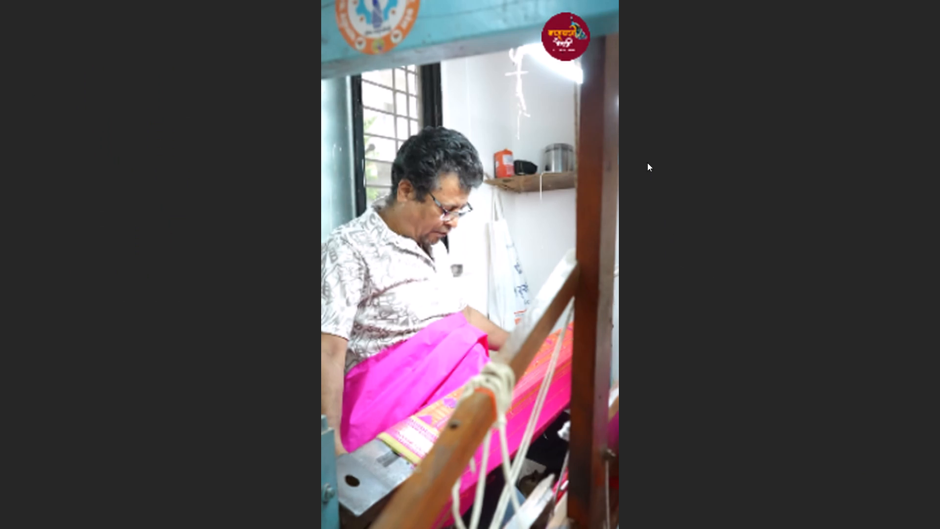
{"action": "left_click", "coordinate": [601, 483]}
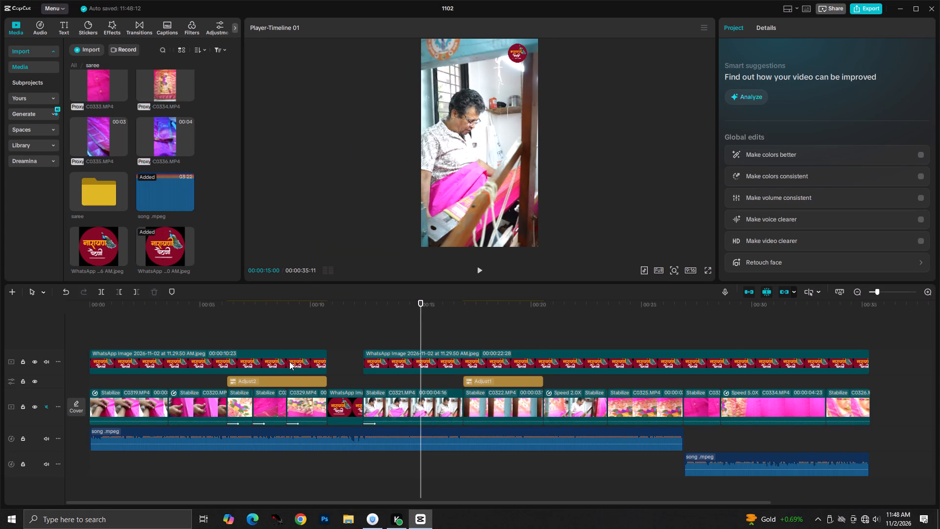
{"action": "left_click", "coordinate": [289, 361]}
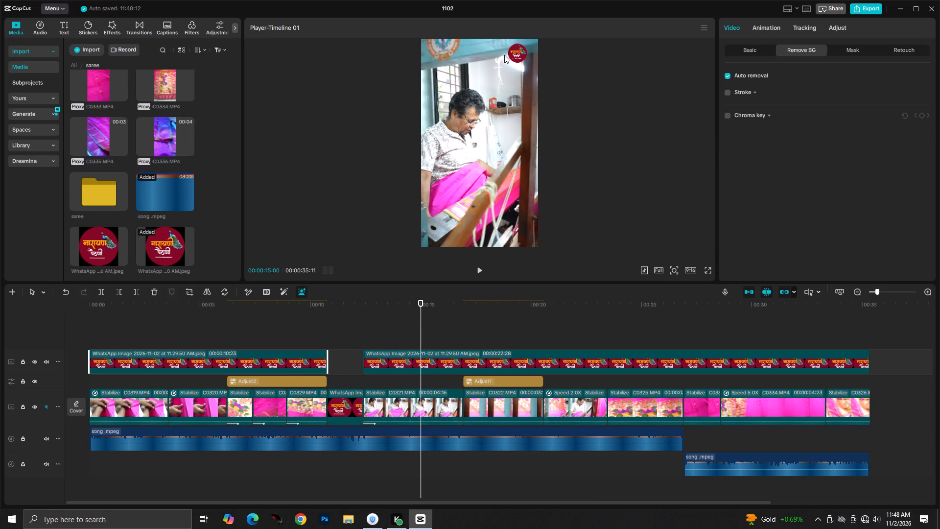
{"action": "left_click", "coordinate": [704, 266]}
Review the video full-screen from 00:00:15:00, and bring the playhead back to 00:00:12:12 where the second logo overlay begins.
{"action": "left_click", "coordinate": [707, 269]}
{"action": "key", "text": "space"}
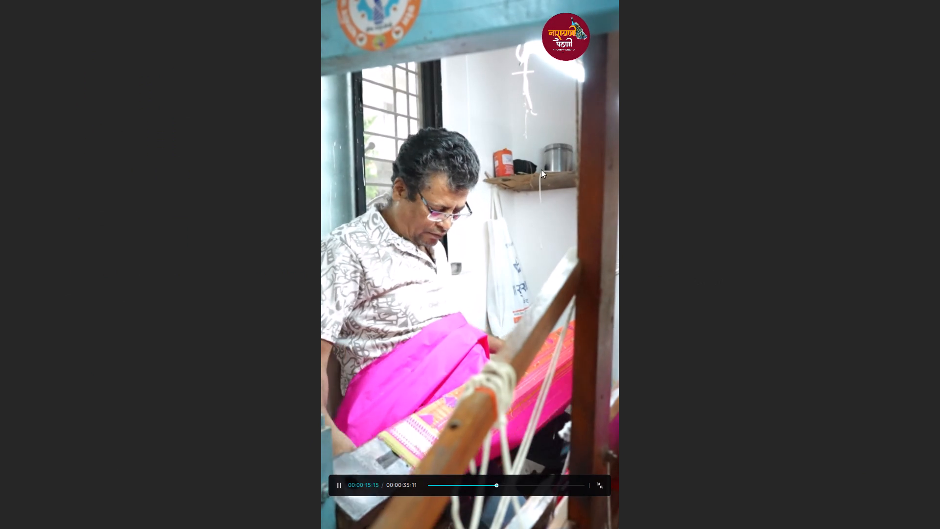
{"action": "key", "text": "space"}
{"action": "left_click", "coordinate": [598, 484]}
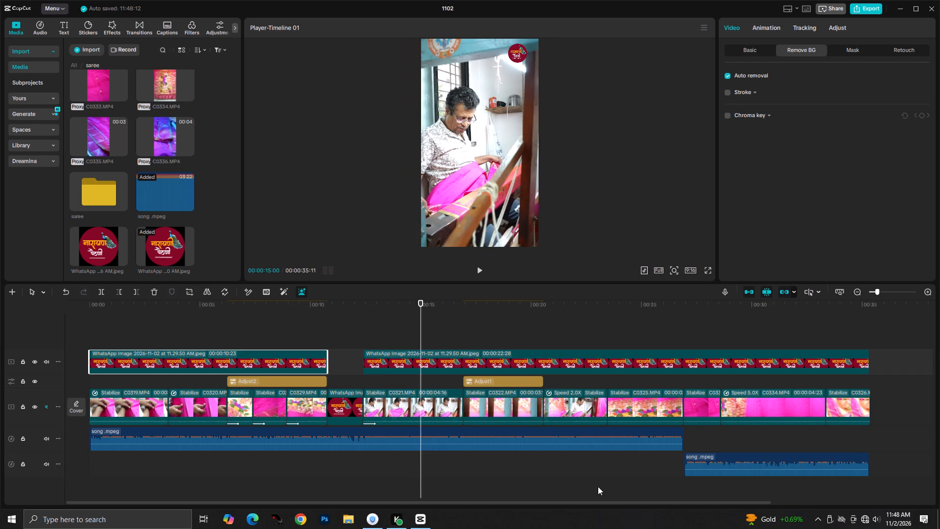
{"action": "left_click_drag", "start_coordinate": [439, 325], "coordinate": [391, 332]}
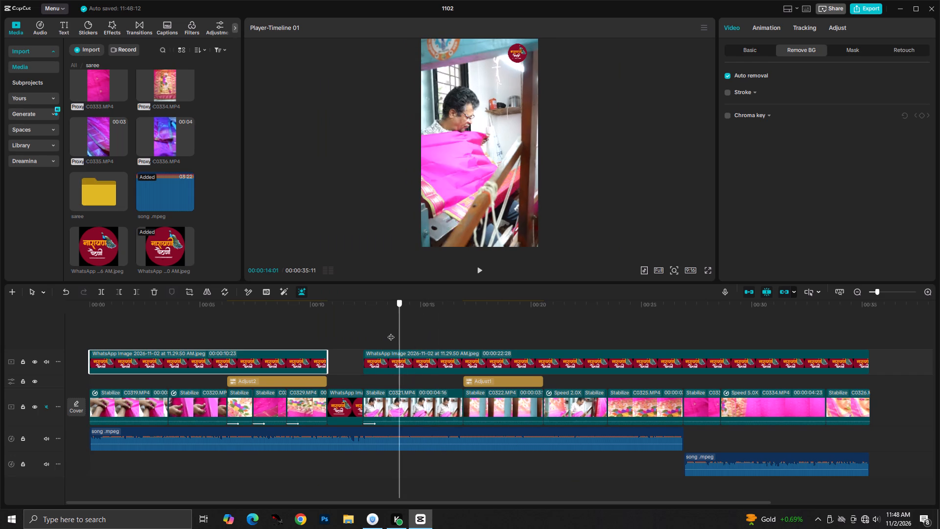
{"action": "left_click_drag", "start_coordinate": [391, 332], "coordinate": [365, 339]}
Look through the imported media and search the video effects library for "orange overlia".
{"action": "scroll", "coordinate": [148, 140], "scroll_direction": "down", "scroll_amount": 4}
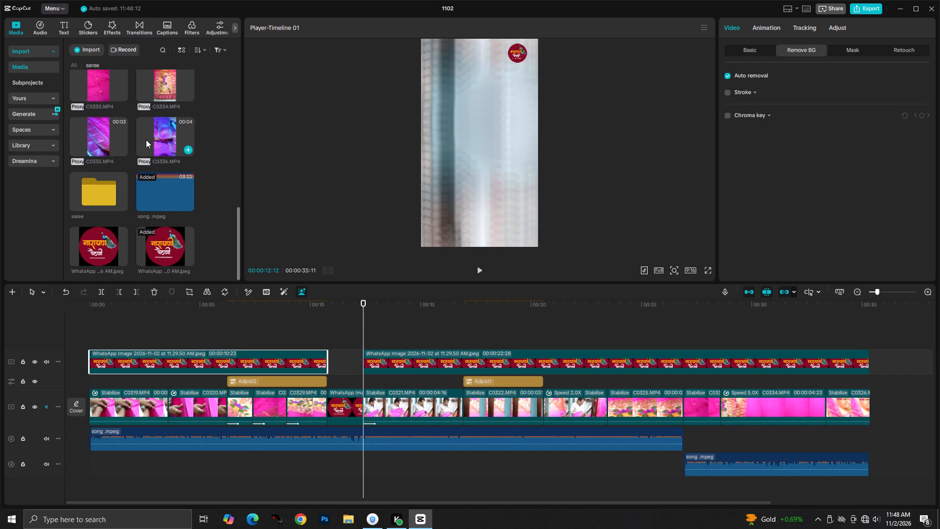
{"action": "scroll", "coordinate": [146, 140], "scroll_direction": "up", "scroll_amount": 4}
{"action": "scroll", "coordinate": [146, 140], "scroll_direction": "down", "scroll_amount": 4}
{"action": "scroll", "coordinate": [146, 140], "scroll_direction": "up", "scroll_amount": 6}
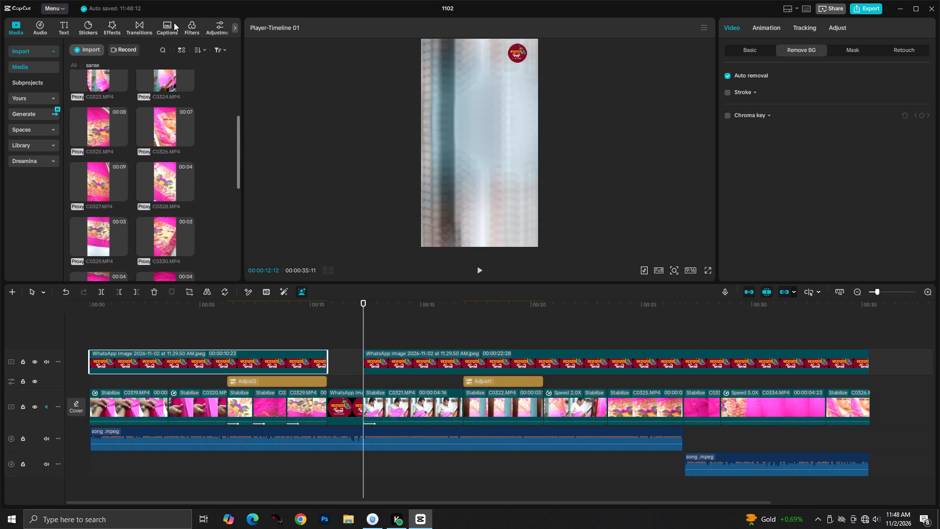
{"action": "left_click", "coordinate": [108, 31]}
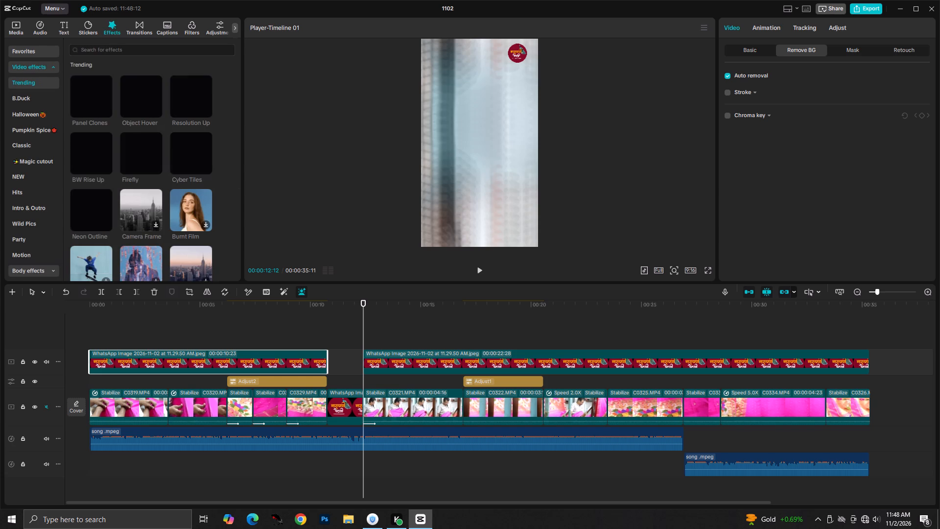
{"action": "left_click", "coordinate": [102, 52]}
{"action": "left_click", "coordinate": [99, 75]}
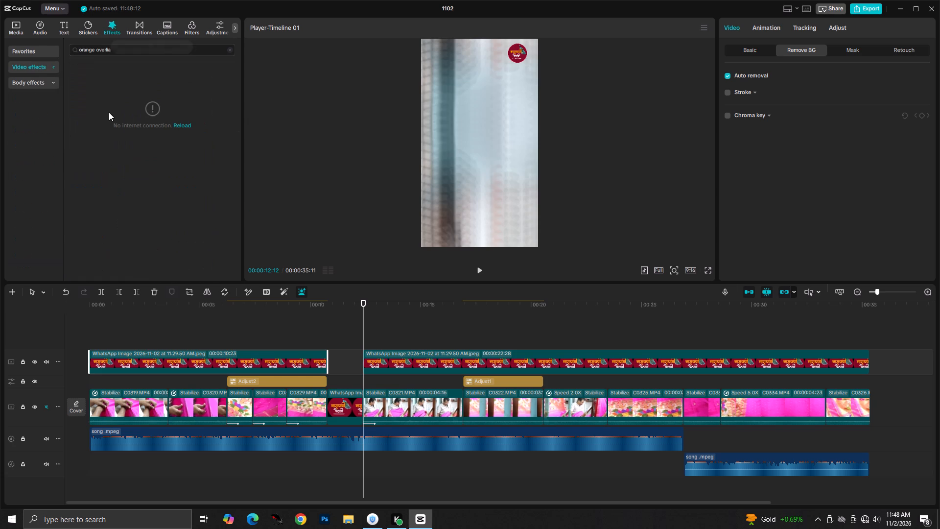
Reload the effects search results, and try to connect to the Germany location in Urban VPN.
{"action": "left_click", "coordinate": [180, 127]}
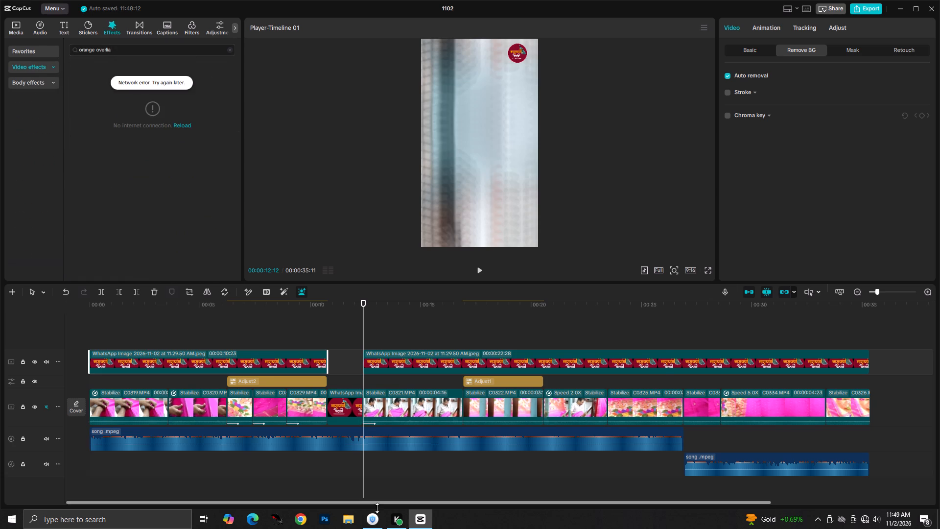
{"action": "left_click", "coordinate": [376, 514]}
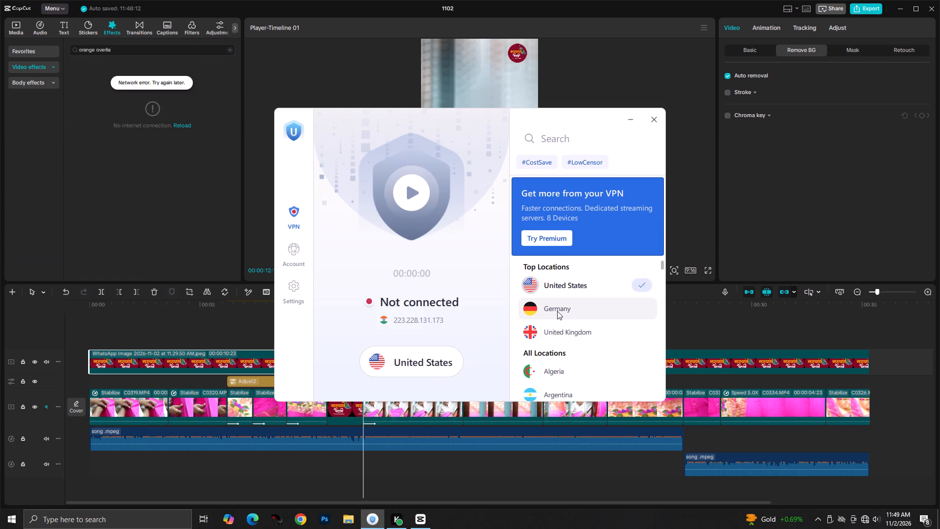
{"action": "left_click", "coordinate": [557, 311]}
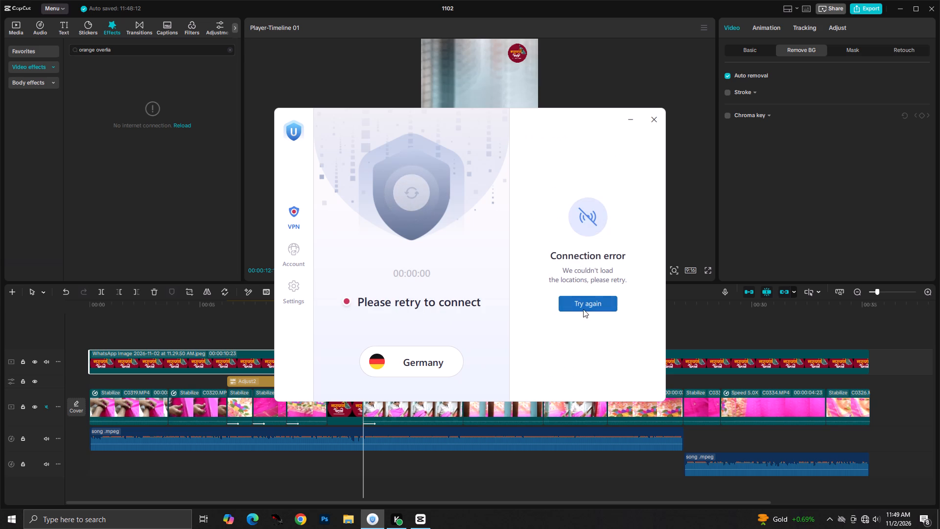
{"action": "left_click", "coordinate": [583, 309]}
Connect the computer to the "realme P1 Speed 5G" Wi-Fi network.
{"action": "left_click", "coordinate": [861, 519]}
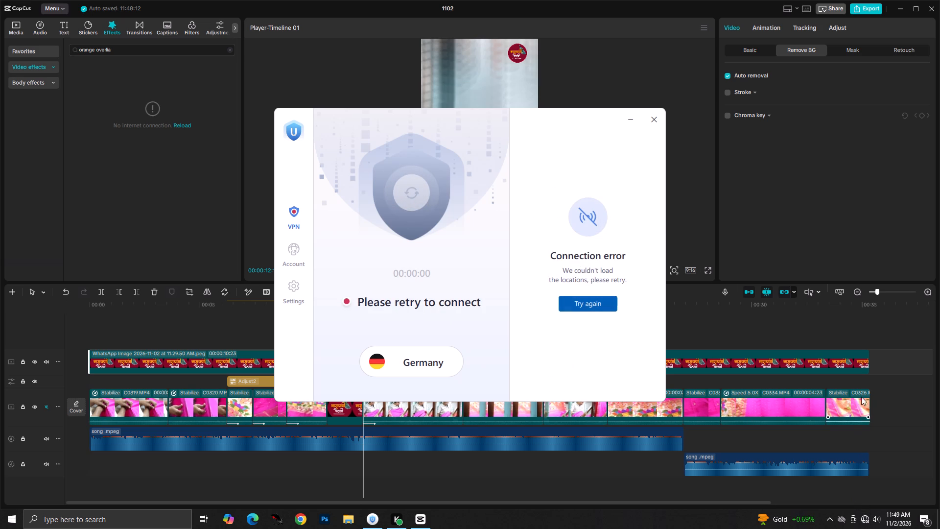
{"action": "scroll", "coordinate": [848, 267], "scroll_direction": "up", "scroll_amount": 6}
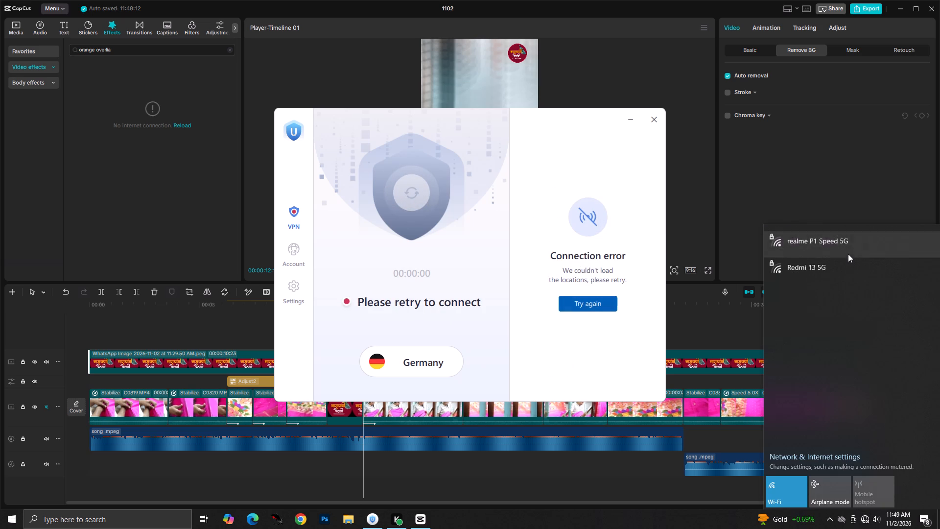
{"action": "left_click", "coordinate": [845, 247]}
{"action": "left_click", "coordinate": [906, 288]}
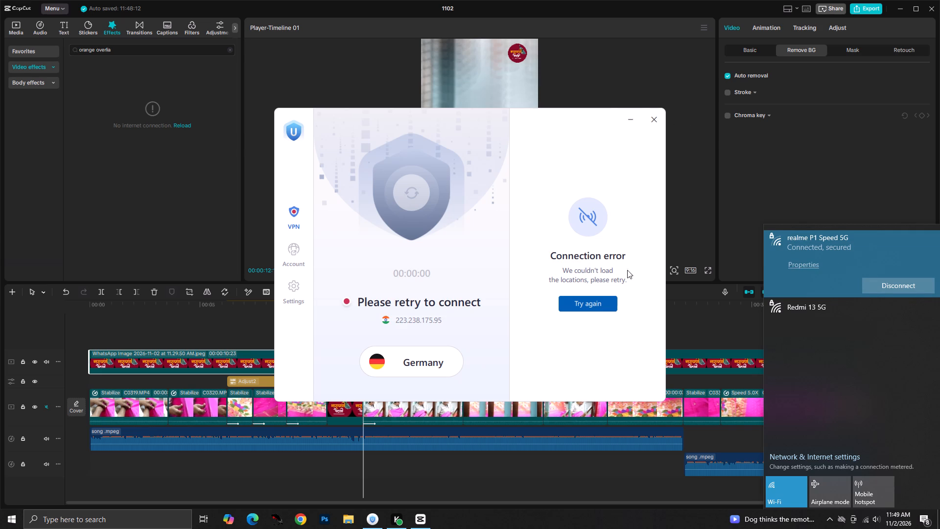
Reload the Urban VPN locations, start a connection to Germany, and return to CapCut.
{"action": "left_click", "coordinate": [592, 307]}
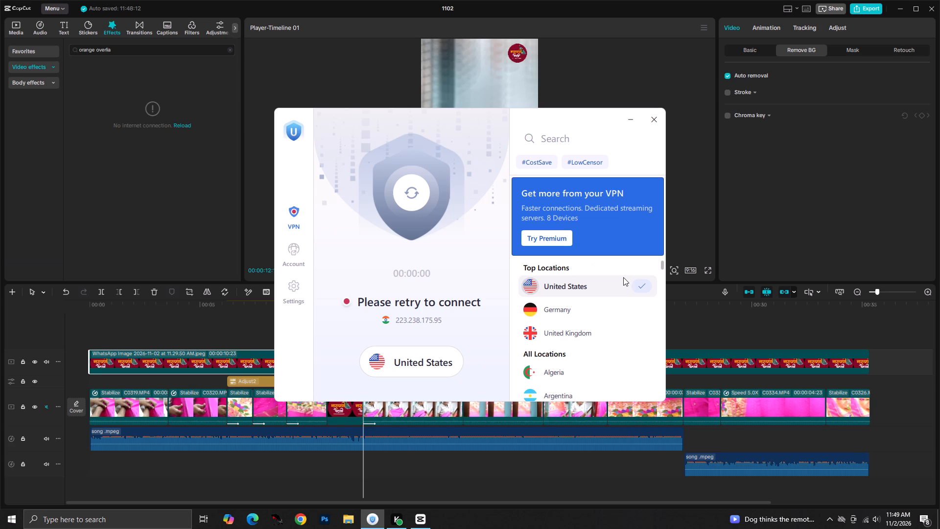
{"action": "left_click", "coordinate": [596, 299]}
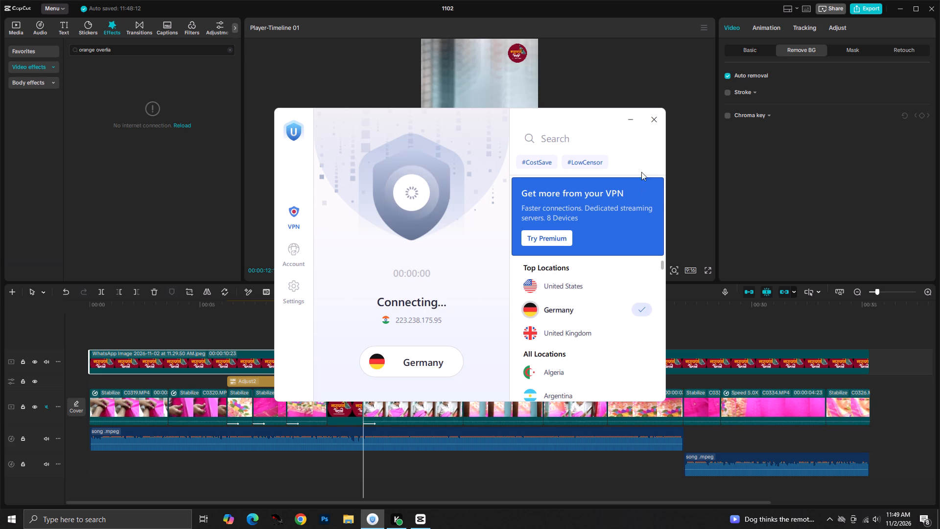
{"action": "left_click", "coordinate": [631, 126]}
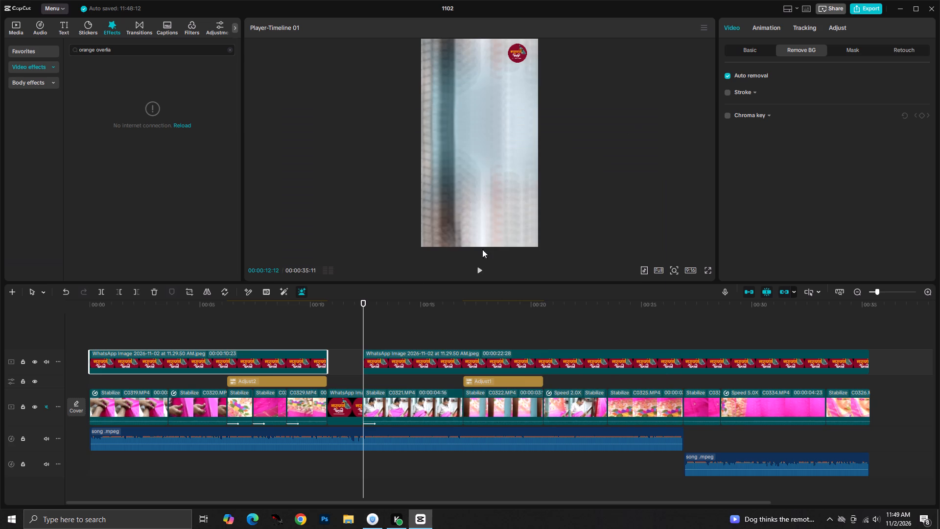
Reload the effects search and play the video from 00:00:00:05.
{"action": "left_click_drag", "start_coordinate": [362, 330], "coordinate": [119, 341]}
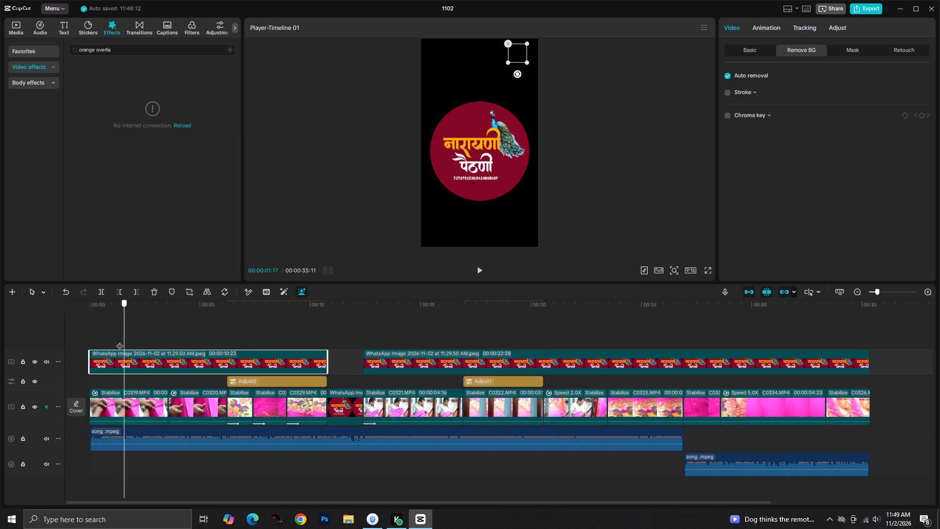
{"action": "left_click_drag", "start_coordinate": [119, 341], "coordinate": [94, 338]}
{"action": "left_click", "coordinate": [182, 123]}
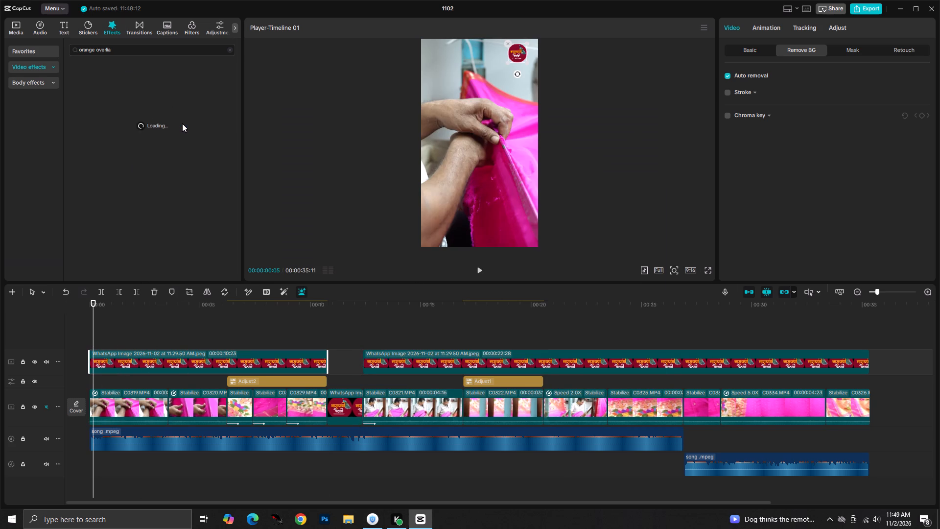
{"action": "key", "text": "space"}
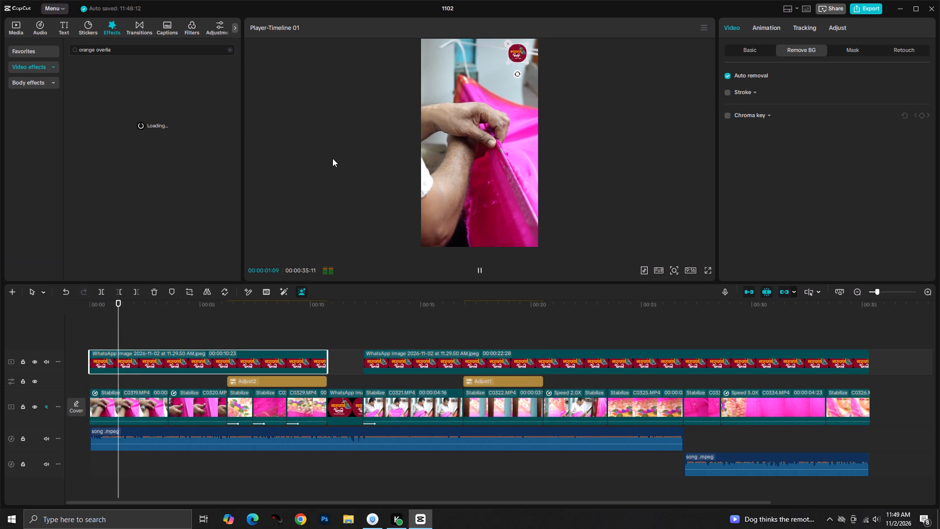
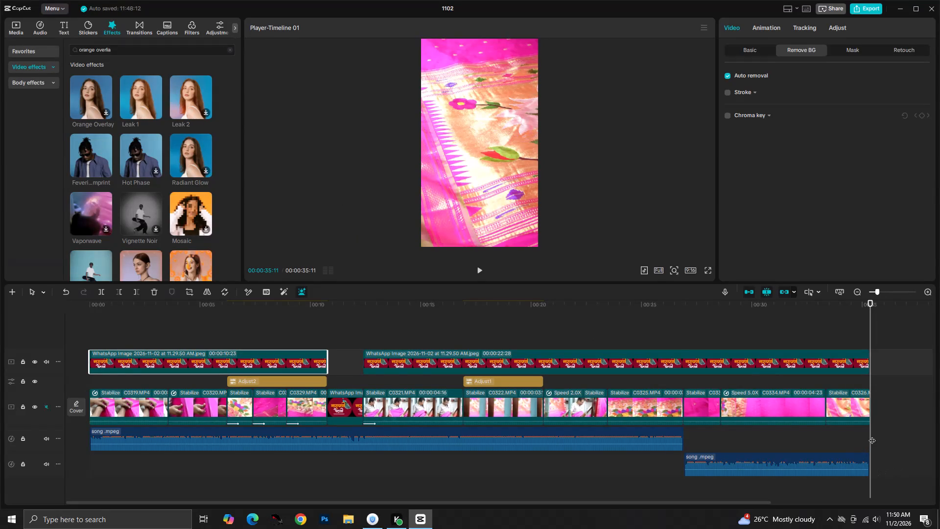
Inspect the end of the video around 00:00:34:24 and select the last clip, C0326.
{"action": "left_click_drag", "start_coordinate": [872, 436], "coordinate": [850, 439]}
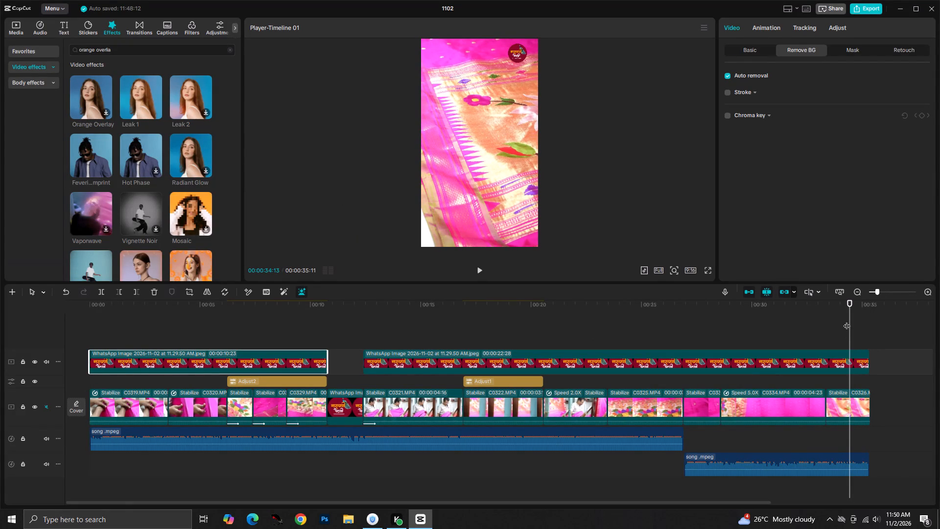
{"action": "left_click", "coordinate": [854, 402]}
{"action": "left_click_drag", "start_coordinate": [849, 376], "coordinate": [858, 376]}
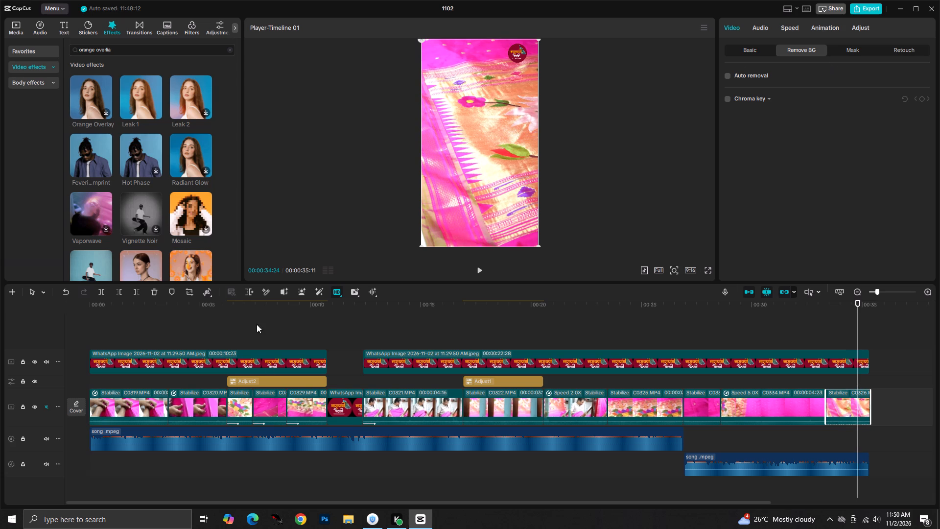
Add the Leak 1 video effect above clip C0321.MP4, starting at 00:00:12:12.
{"action": "left_click", "coordinate": [367, 402]}
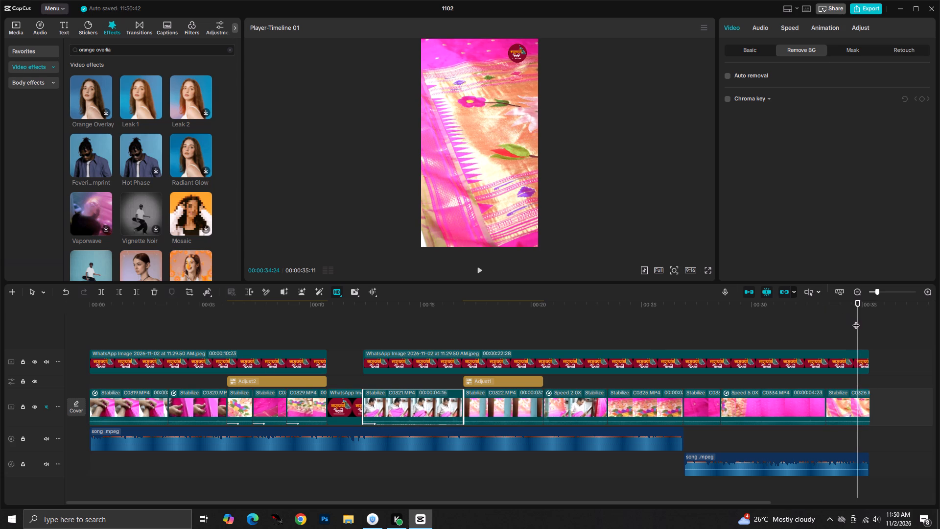
{"action": "left_click_drag", "start_coordinate": [857, 320], "coordinate": [360, 365]}
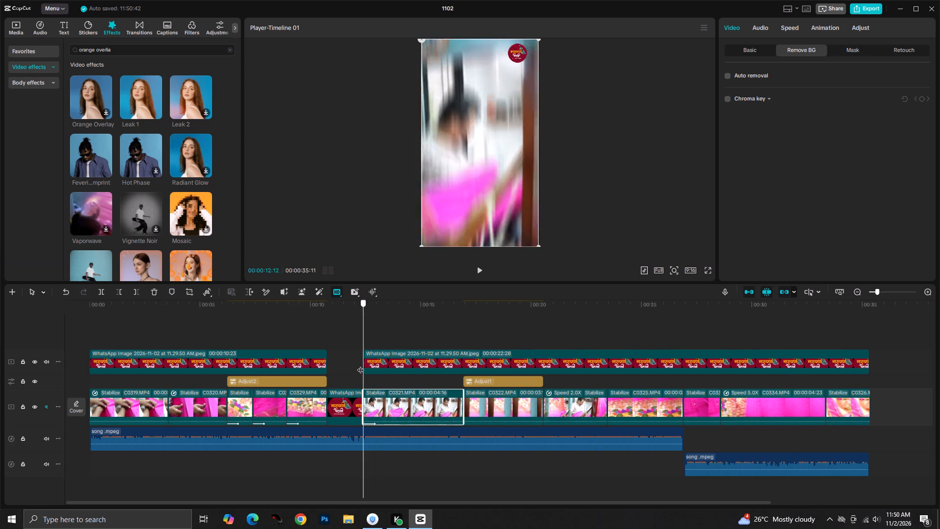
{"action": "left_click_drag", "start_coordinate": [360, 365], "coordinate": [364, 367]}
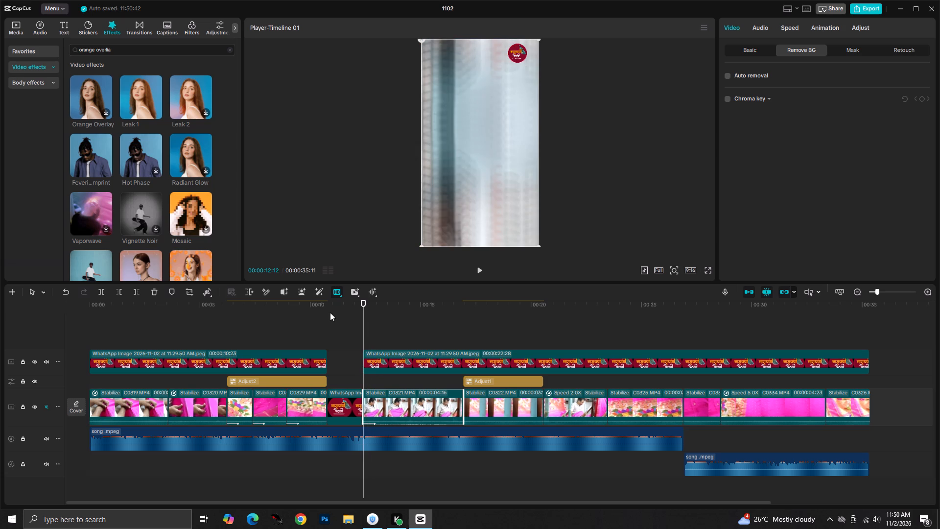
{"action": "left_click_drag", "start_coordinate": [132, 92], "coordinate": [264, 304]}
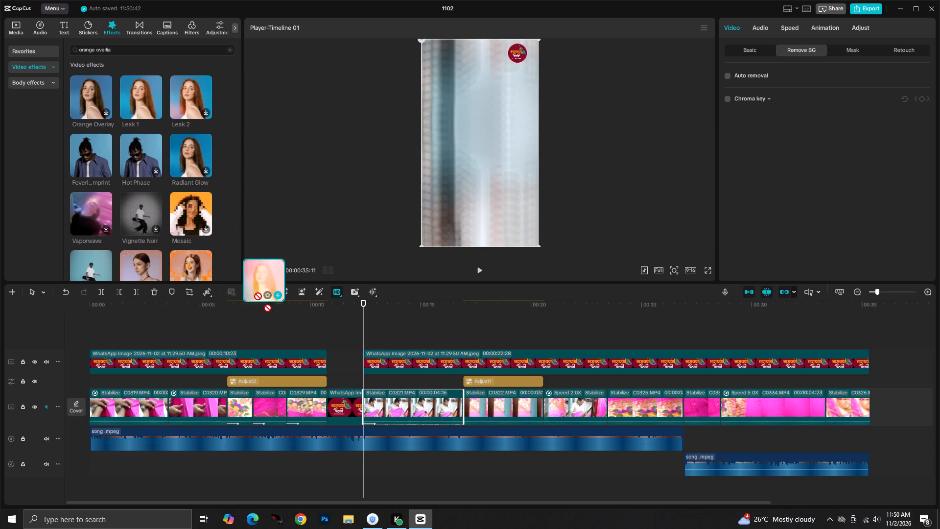
{"action": "left_click_drag", "start_coordinate": [264, 304], "coordinate": [361, 383]}
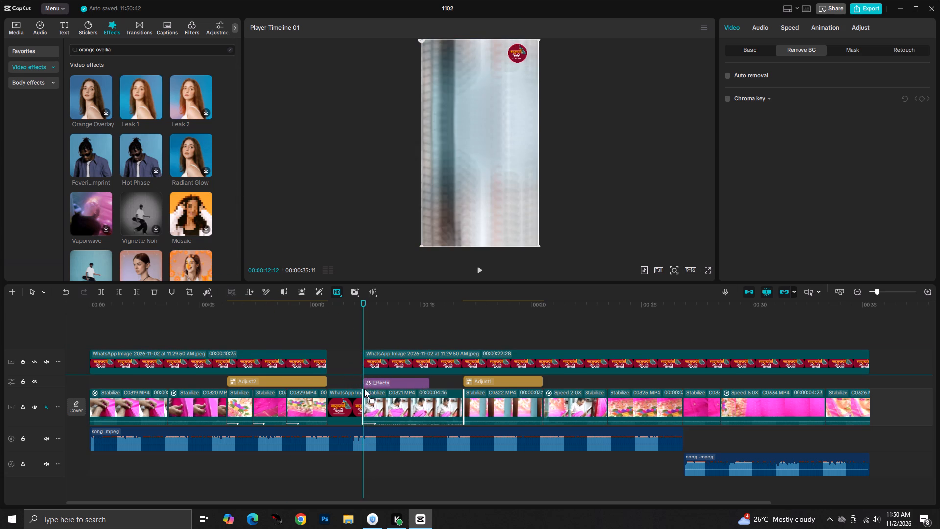
Preview the Leak 1 effect from 00:00:12:12 to 00:00:17:18, and play the opening of the video from the start.
{"action": "key", "text": "space"}
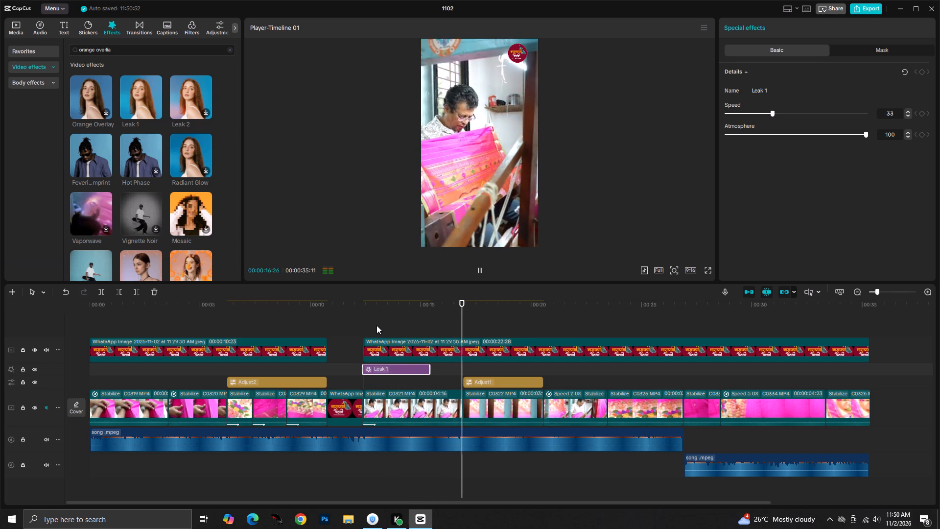
{"action": "key", "text": "space"}
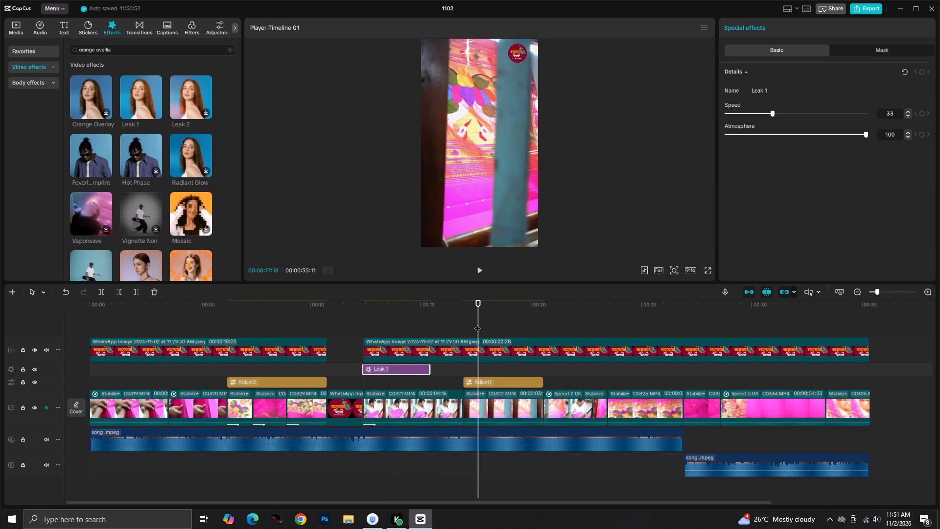
{"action": "left_click_drag", "start_coordinate": [477, 323], "coordinate": [0, 357]}
{"action": "key", "text": "space"}
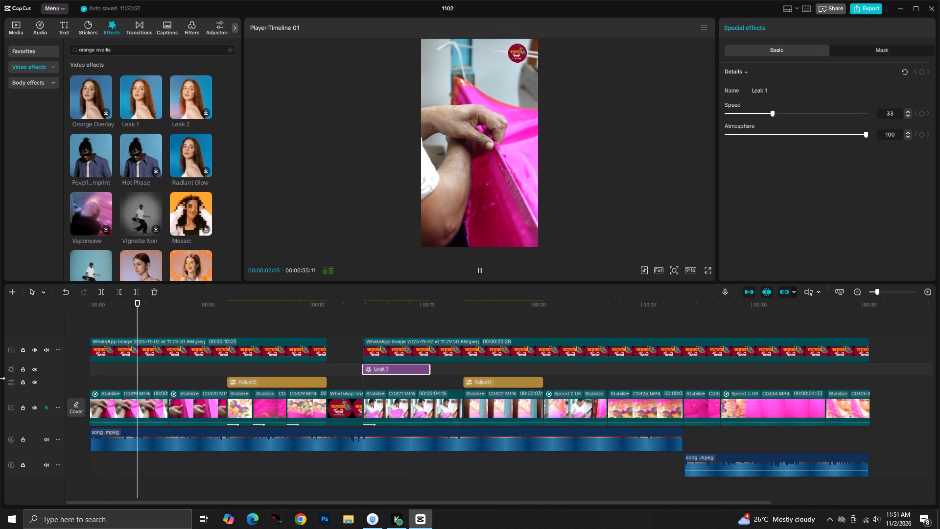
{"action": "key", "text": "space"}
Turn off auto snapping on the timeline and place the playhead at 00:00:03:00.
{"action": "type", "text": "n"}
{"action": "left_click_drag", "start_coordinate": [181, 371], "coordinate": [156, 380]}
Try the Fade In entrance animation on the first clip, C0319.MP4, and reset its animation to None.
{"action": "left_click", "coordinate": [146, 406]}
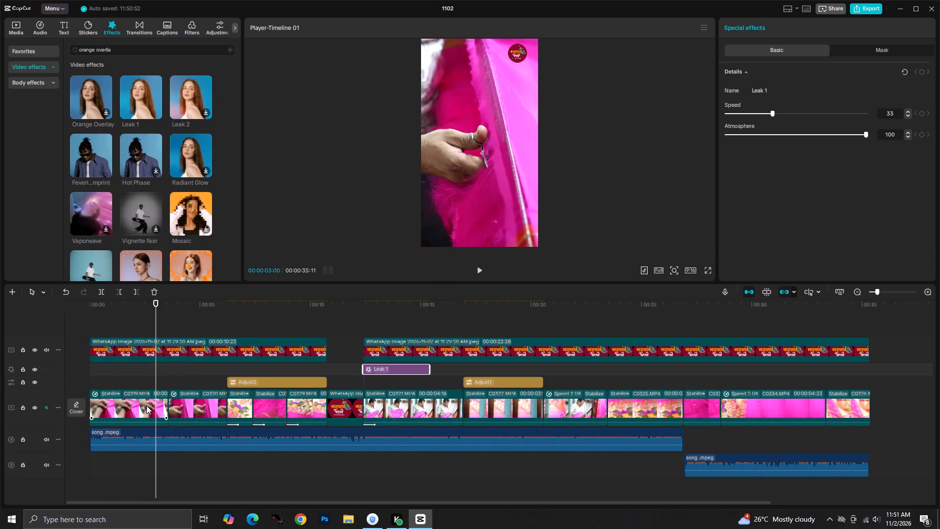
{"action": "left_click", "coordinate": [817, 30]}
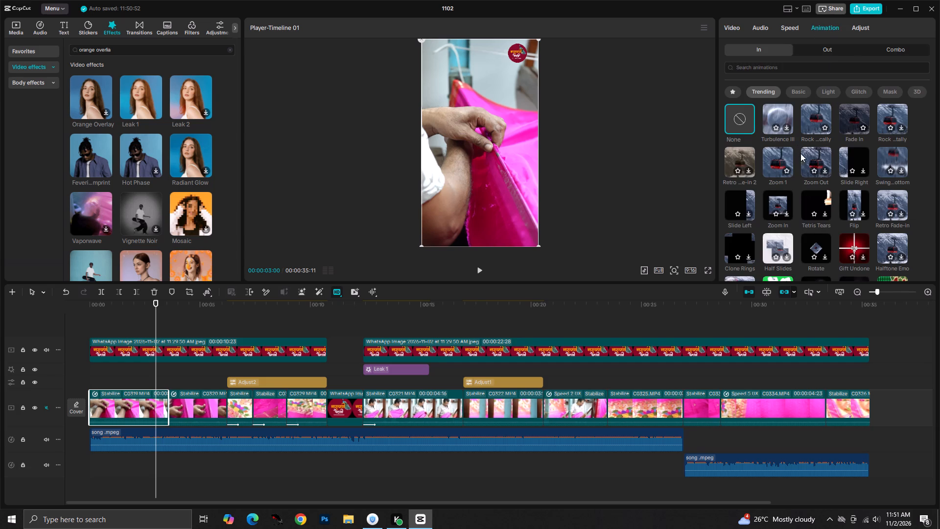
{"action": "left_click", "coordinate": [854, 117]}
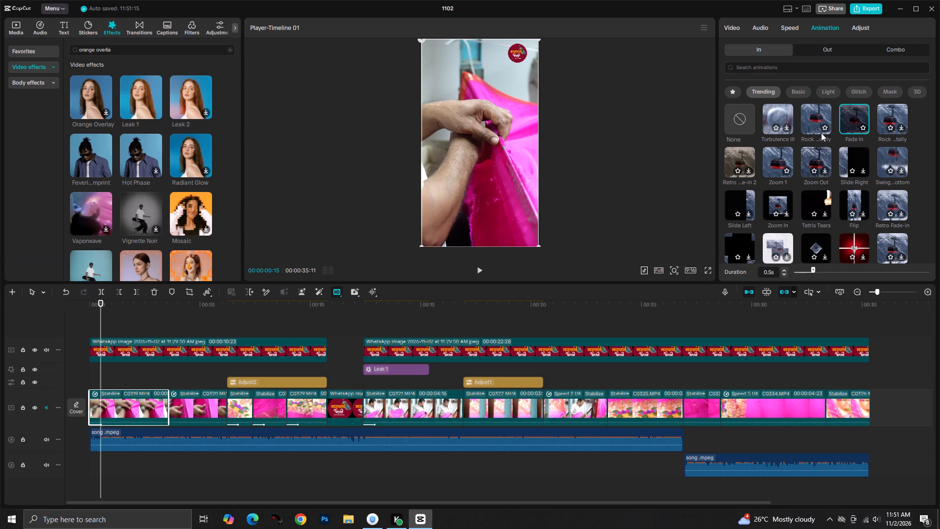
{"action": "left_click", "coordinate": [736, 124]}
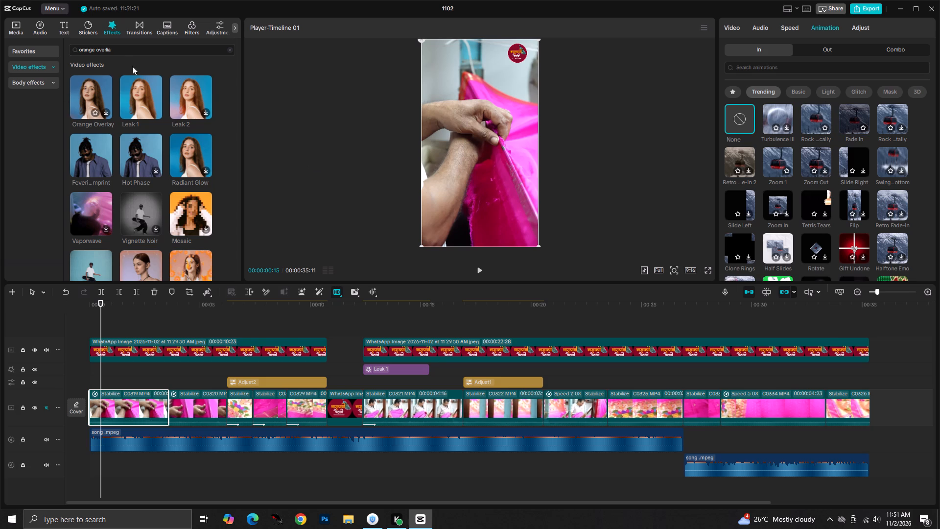
Replace the video effects search with "fade in" and set the playhead to 00:00:03:15, near the end of the first clip.
{"action": "left_click", "coordinate": [115, 46]}
{"action": "left_click", "coordinate": [232, 51]}
{"action": "left_click", "coordinate": [181, 51]}
{"action": "left_click", "coordinate": [149, 77]}
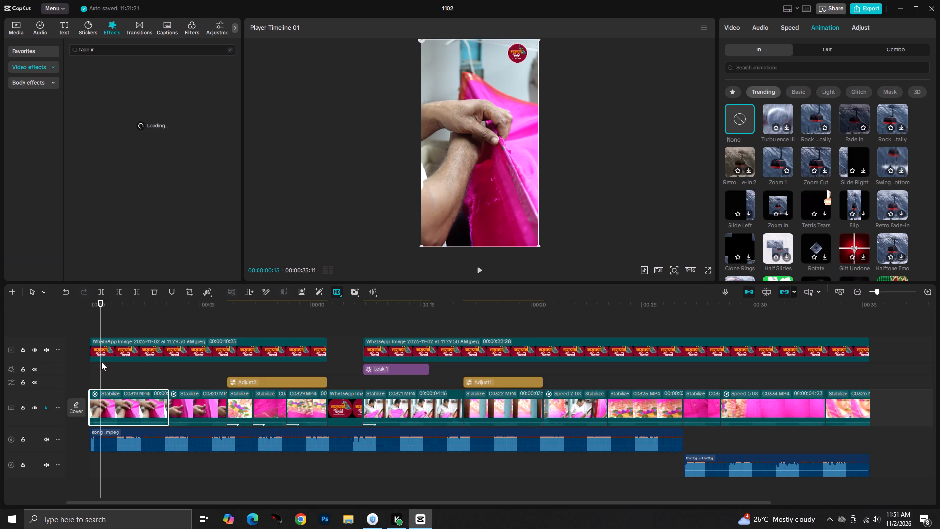
{"action": "left_click_drag", "start_coordinate": [100, 363], "coordinate": [172, 379]}
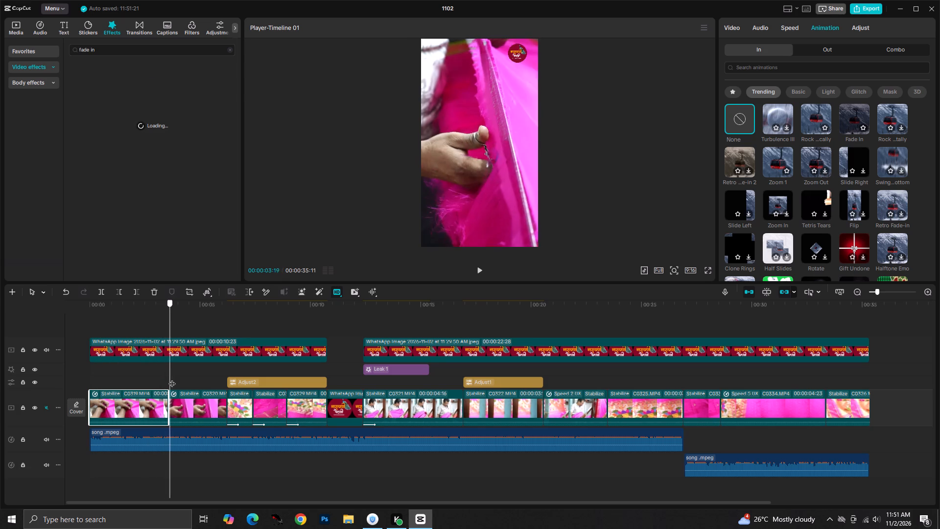
{"action": "left_click_drag", "start_coordinate": [172, 379], "coordinate": [167, 378]}
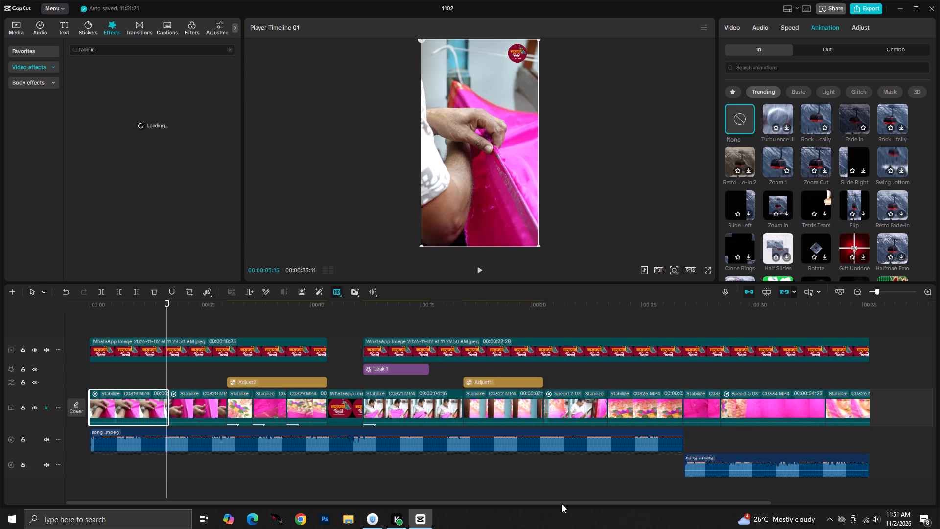
Switch to the VPN app to check its connection.
{"action": "left_click", "coordinate": [367, 524]}
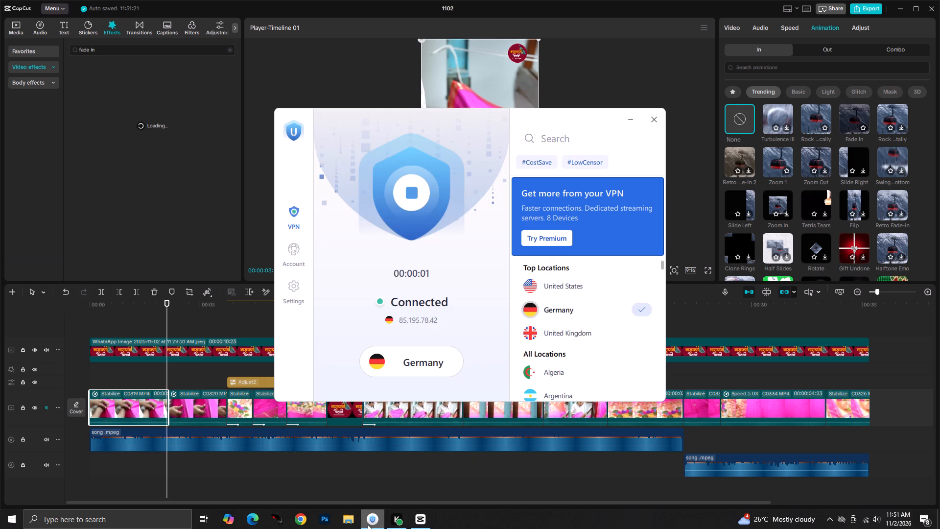